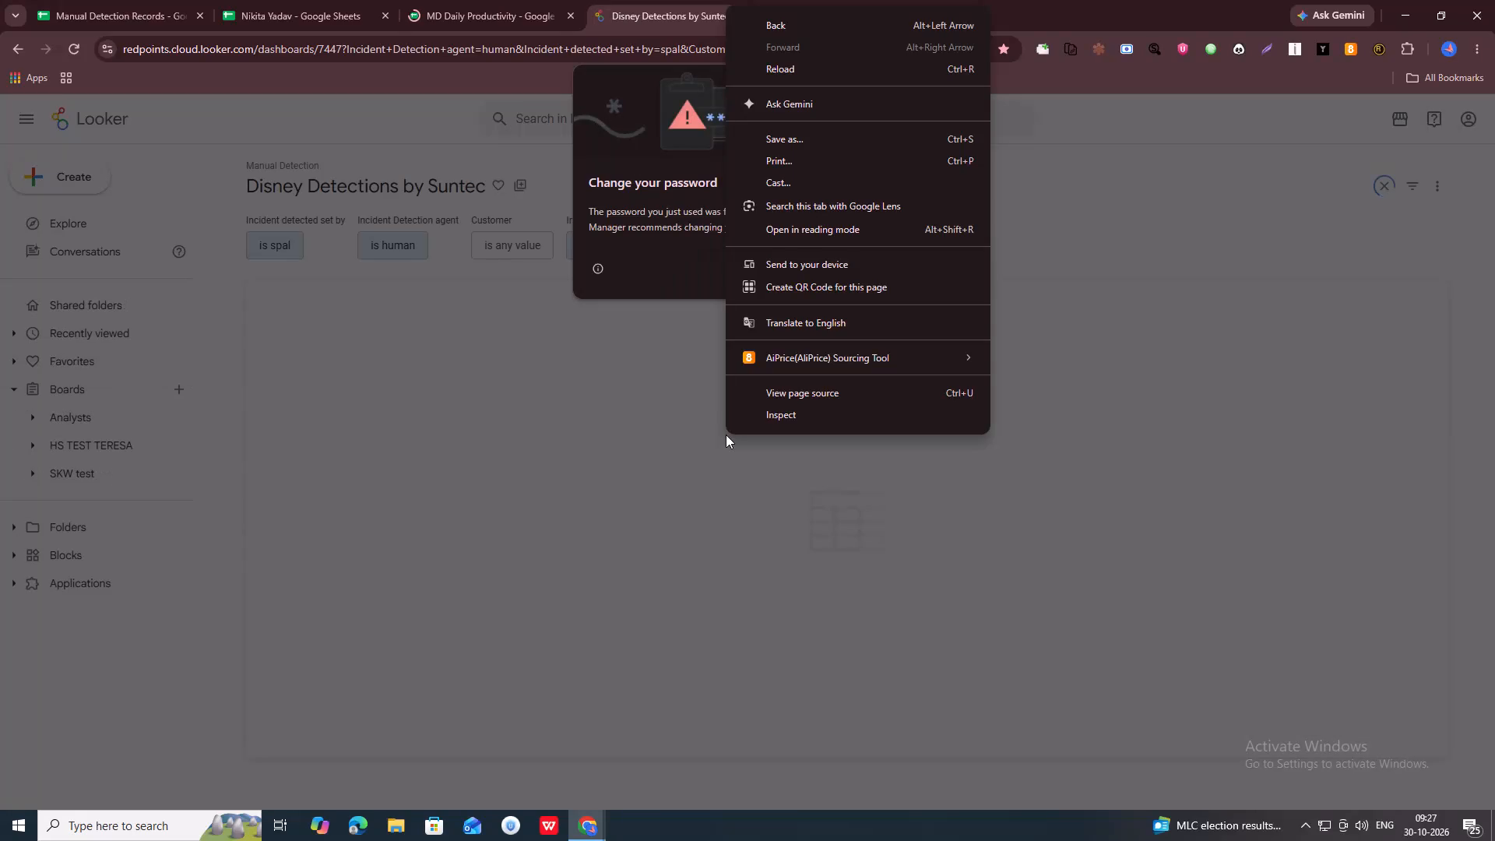
Dismiss the page's context options and the password-change warning covering the Disney Detections by Suntec dashboard.
{"action": "left_click", "coordinate": [1127, 340]}
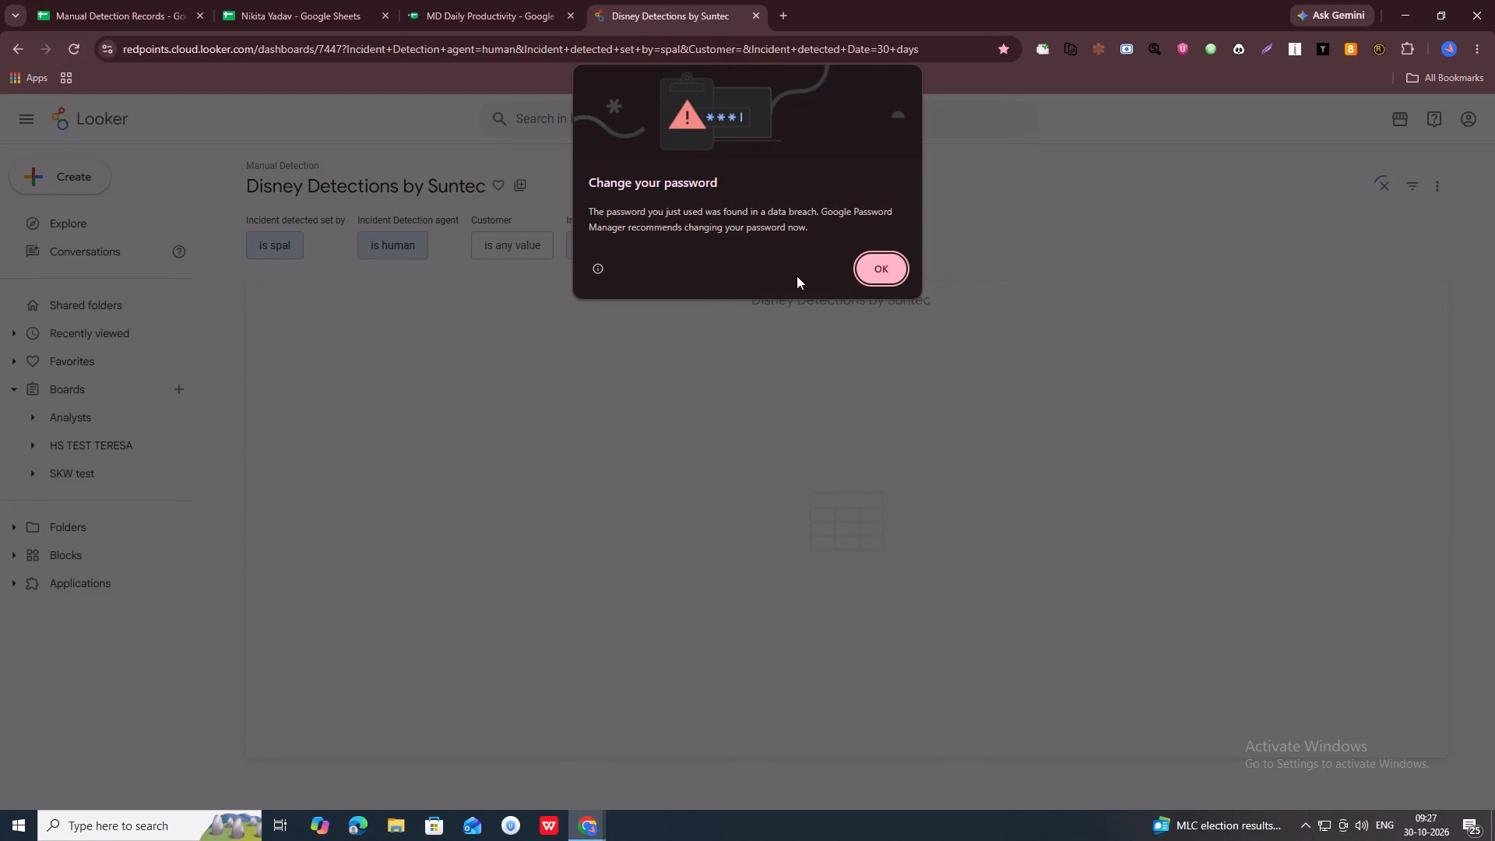
{"action": "left_click", "coordinate": [874, 264]}
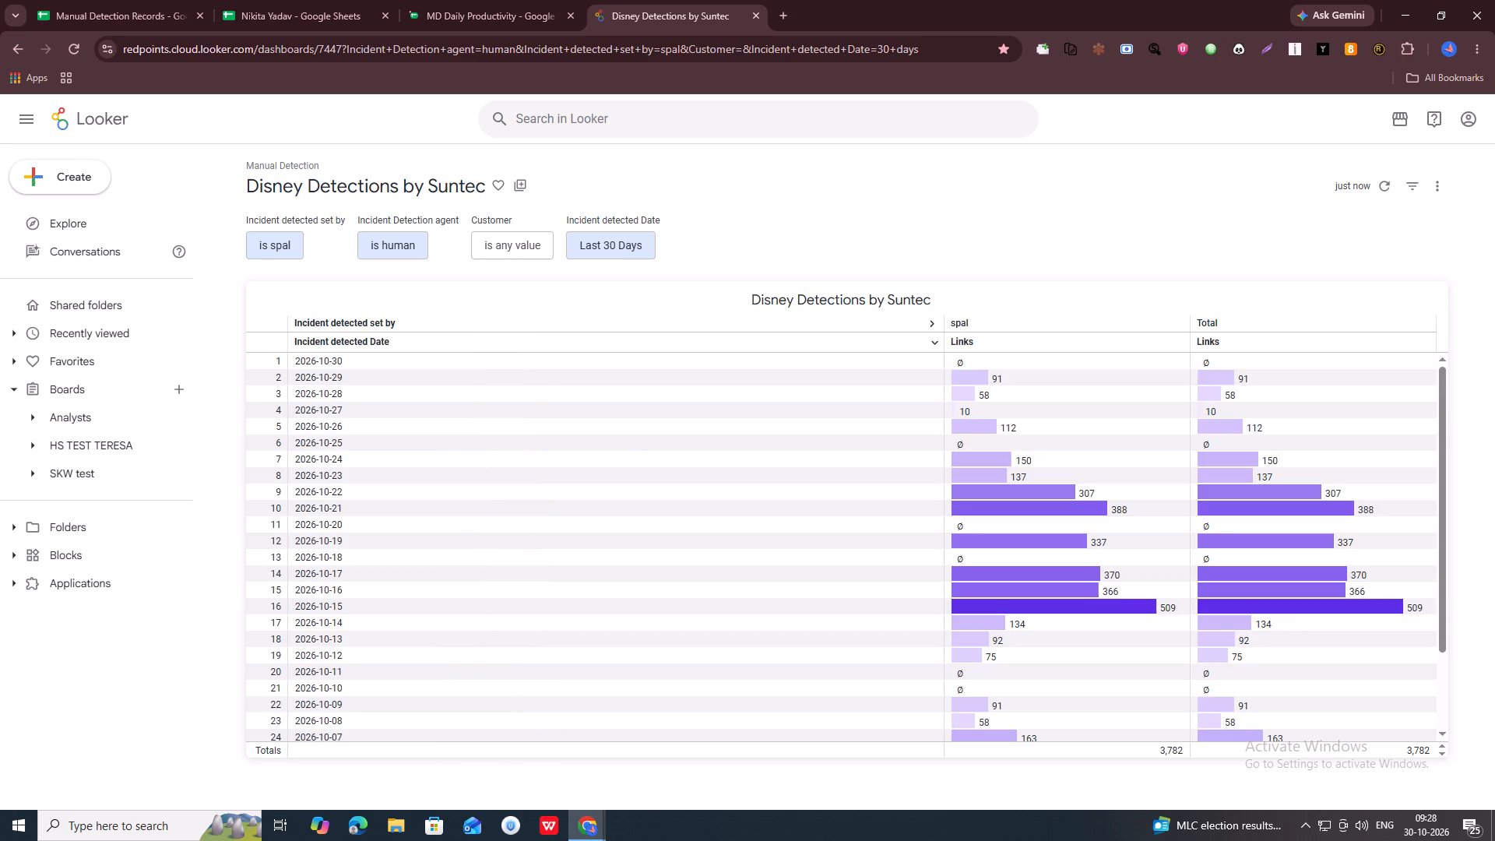
Review the daily link counts for the last 30 days in the Disney Detections by Suntec table.
{"action": "scroll", "coordinate": [1093, 548], "scroll_direction": "down", "scroll_amount": 11}
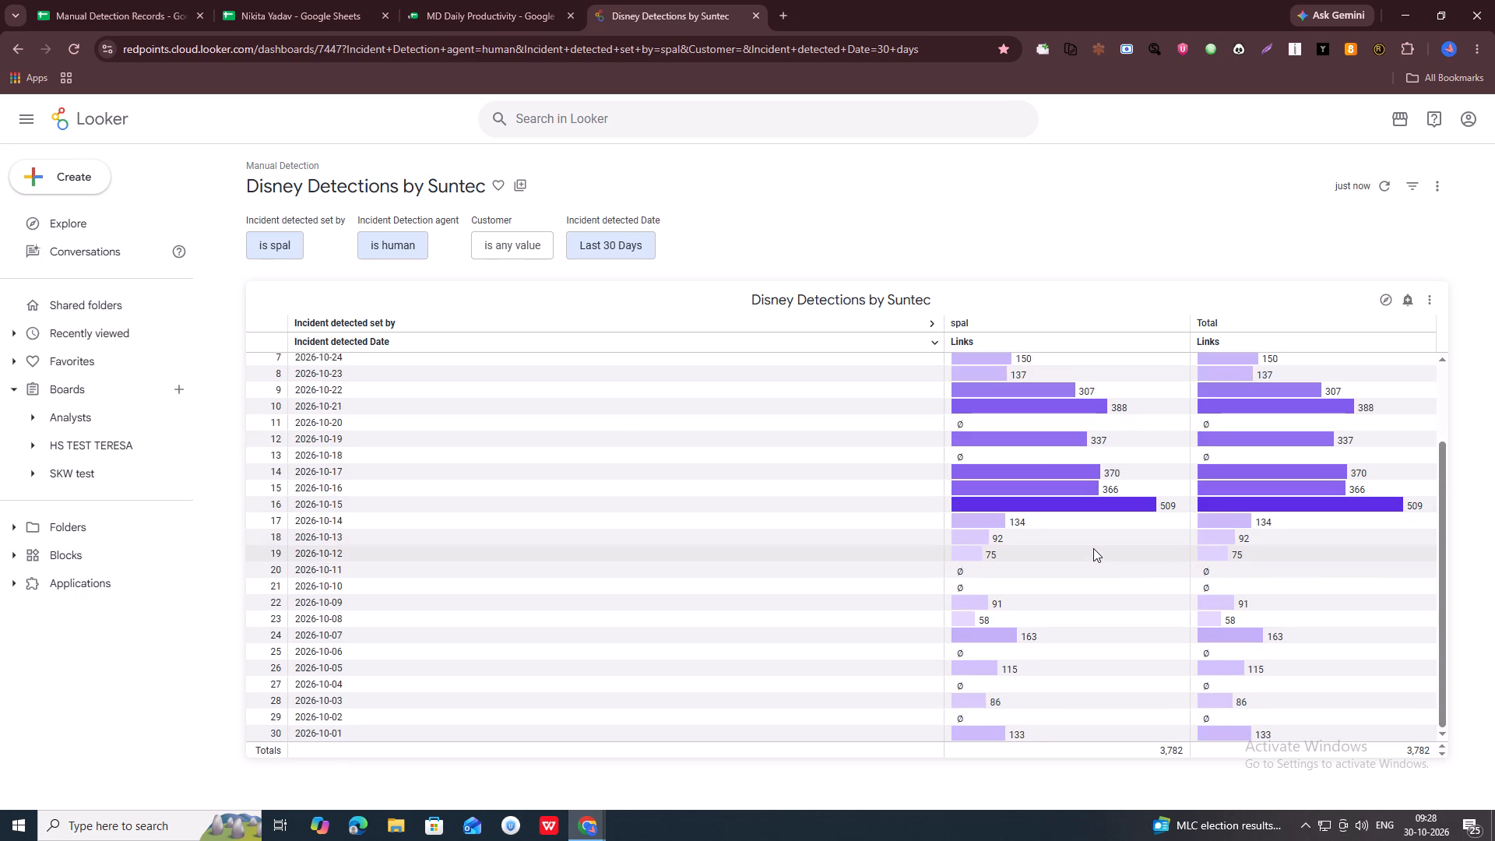
{"action": "scroll", "coordinate": [1093, 548], "scroll_direction": "up", "scroll_amount": 15}
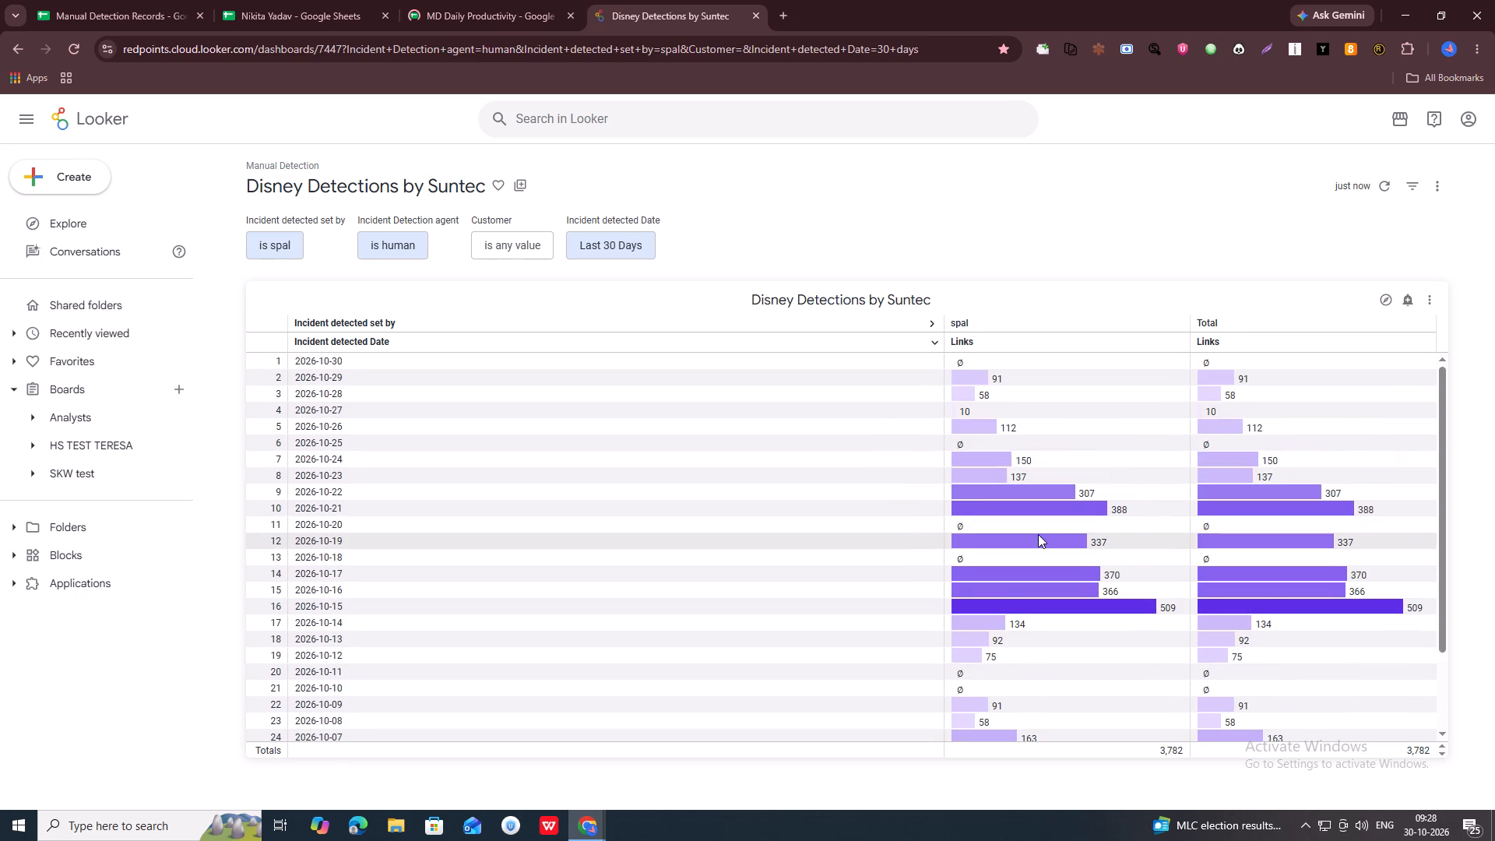
Switch to the MD Daily Productivity spreadsheet and open the MD Productivity dashboard link stored in cell B2.
{"action": "left_click", "coordinate": [534, 0]}
{"action": "right_click", "coordinate": [534, 0]}
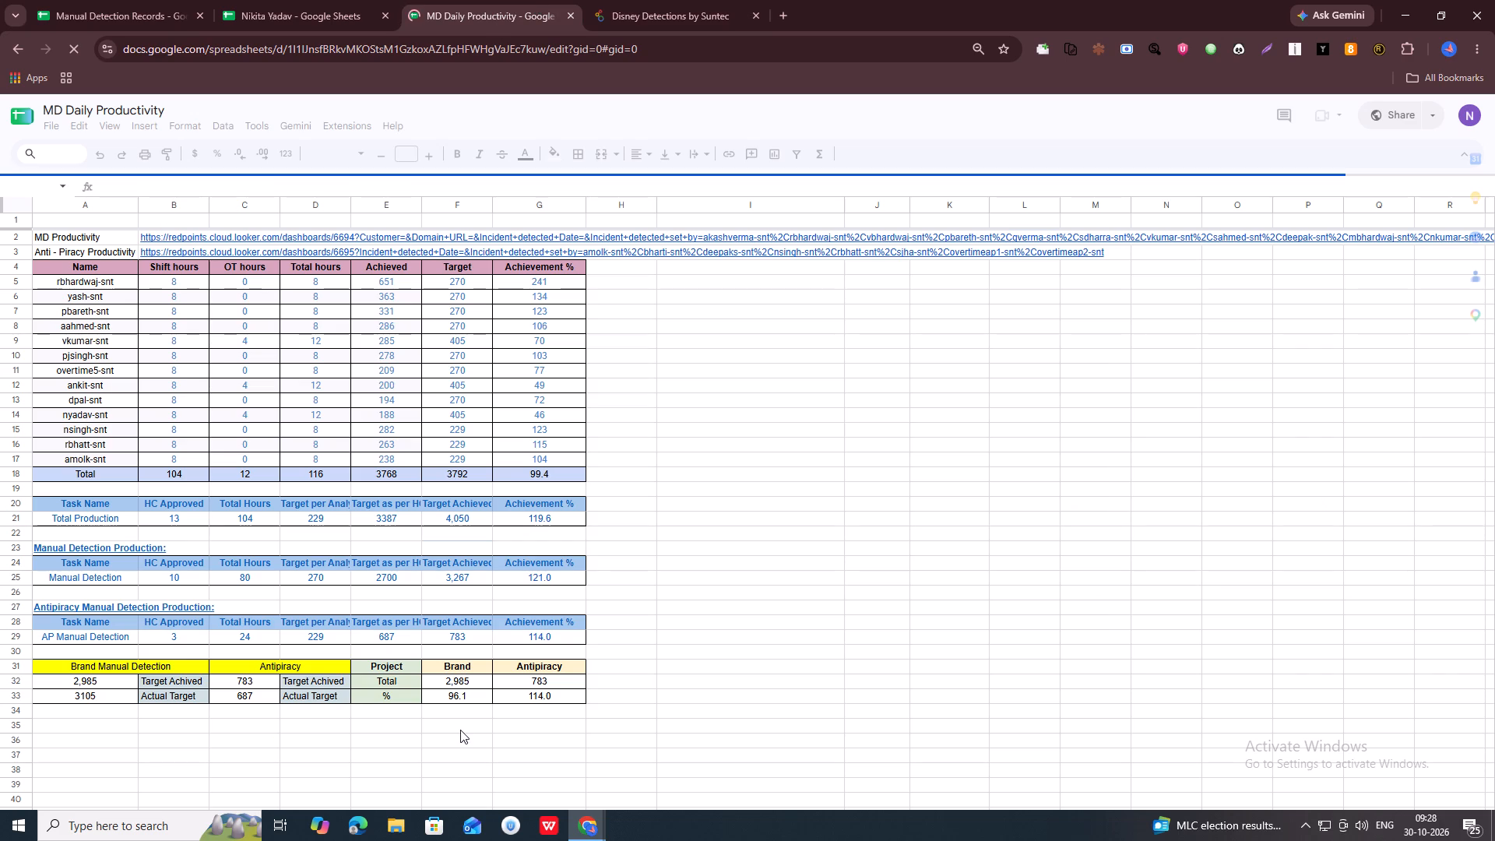
{"action": "scroll", "coordinate": [660, 601], "scroll_direction": "down", "scroll_amount": 2}
{"action": "scroll", "coordinate": [660, 601], "scroll_direction": "up", "scroll_amount": 11}
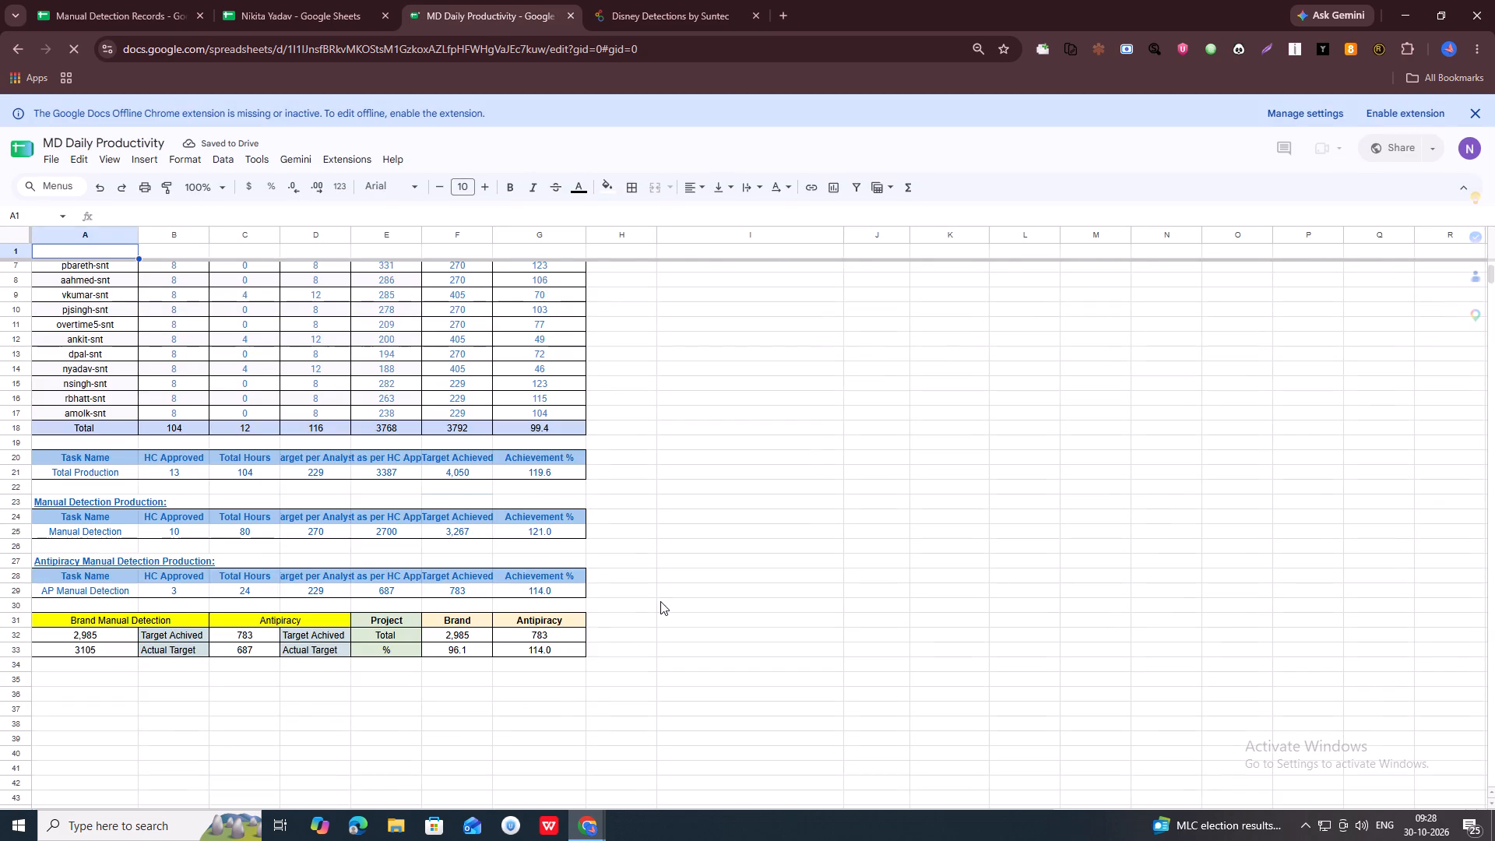
{"action": "scroll", "coordinate": [660, 601], "scroll_direction": "up", "scroll_amount": 9}
{"action": "left_click", "coordinate": [189, 280]}
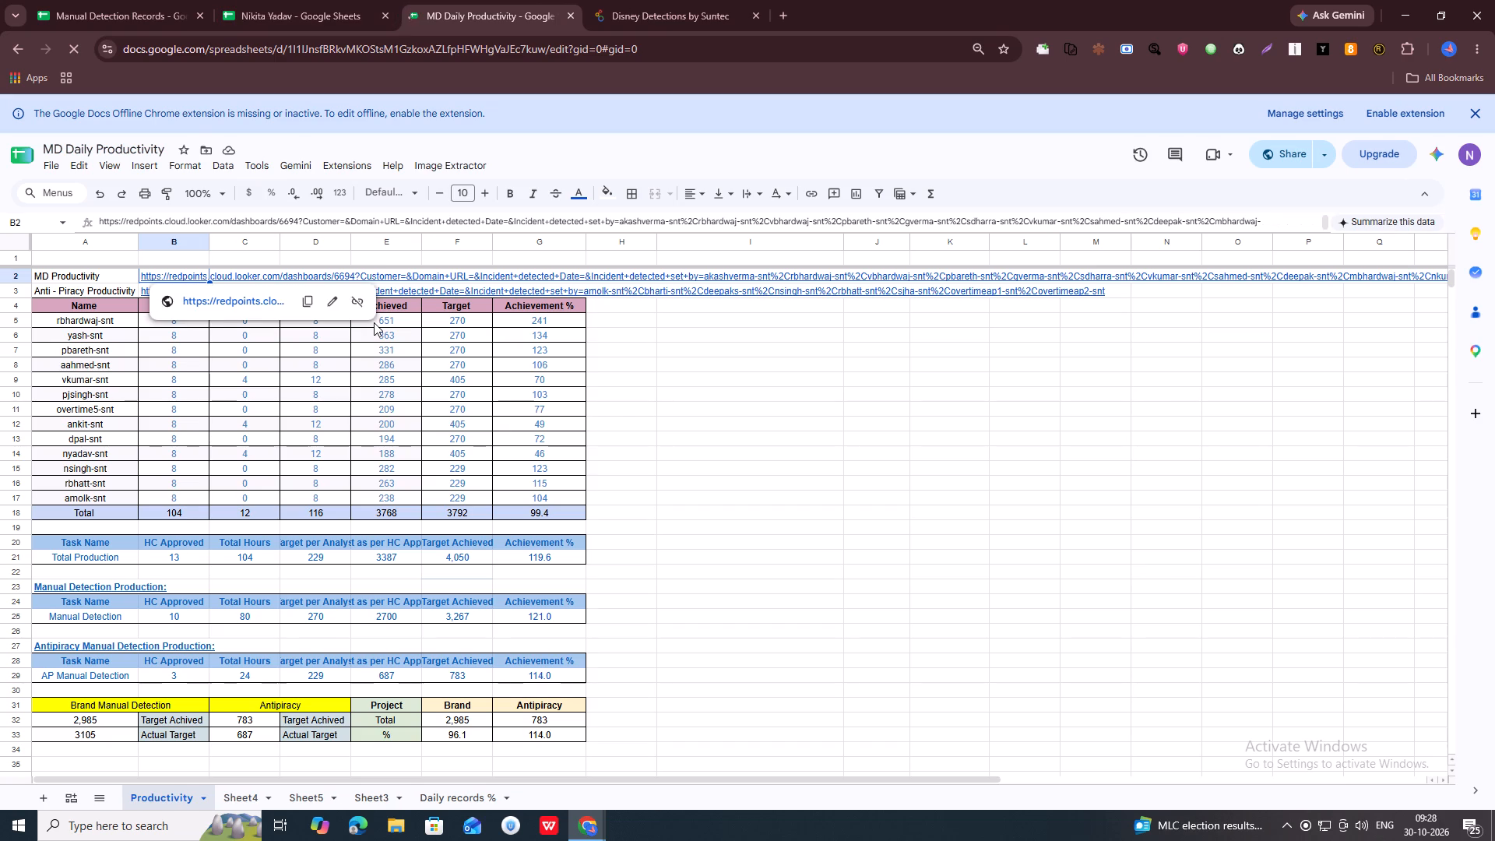
{"action": "left_click", "coordinate": [227, 301]}
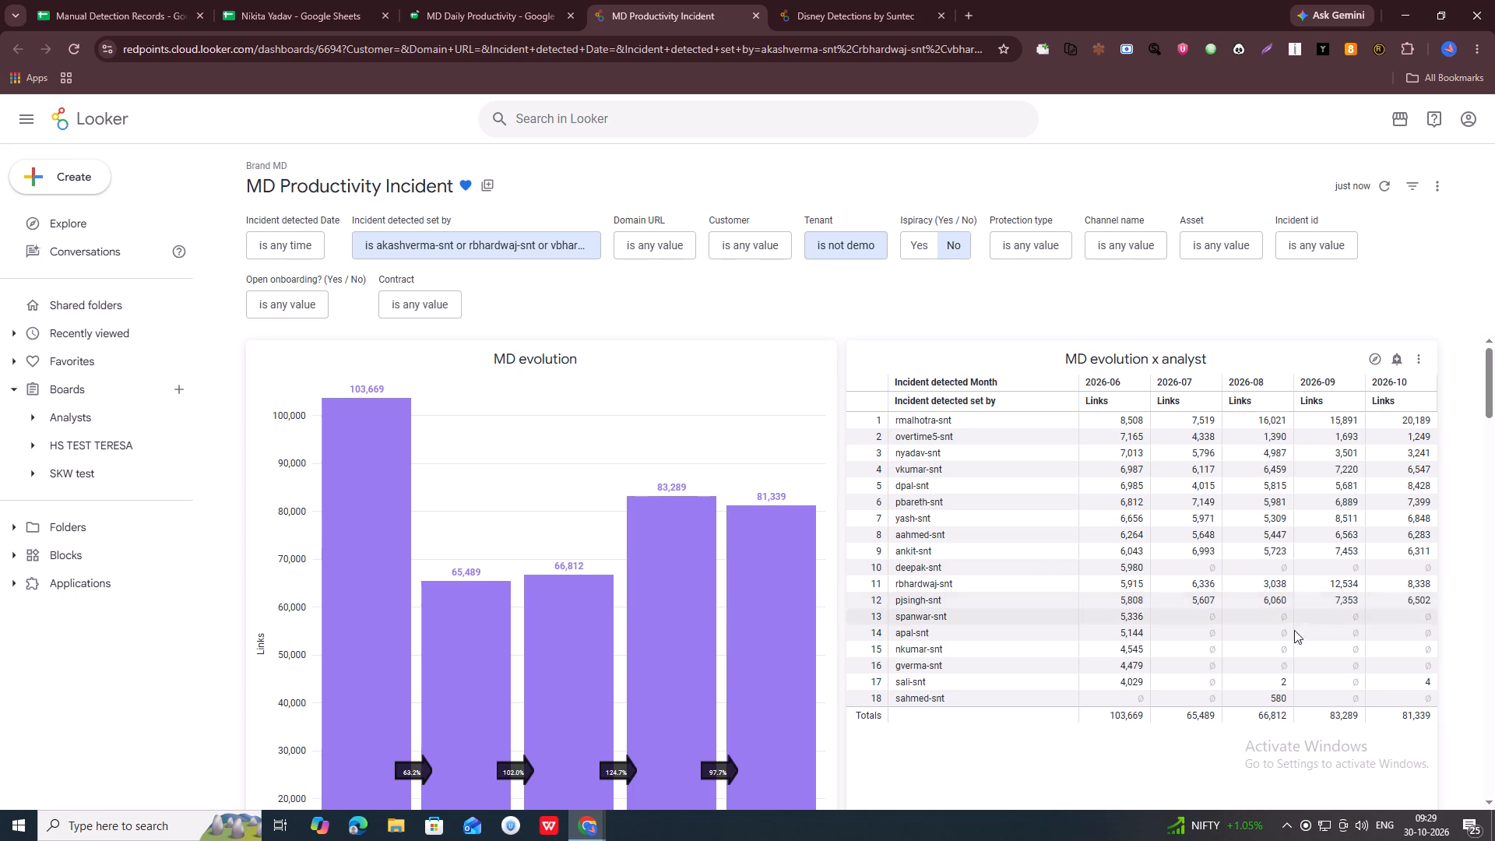
Order the MD evolution x analyst table's months newest first and sort analysts by 2026-10 links, highest first.
{"action": "left_click", "coordinate": [1071, 383]}
{"action": "right_click", "coordinate": [1071, 383]}
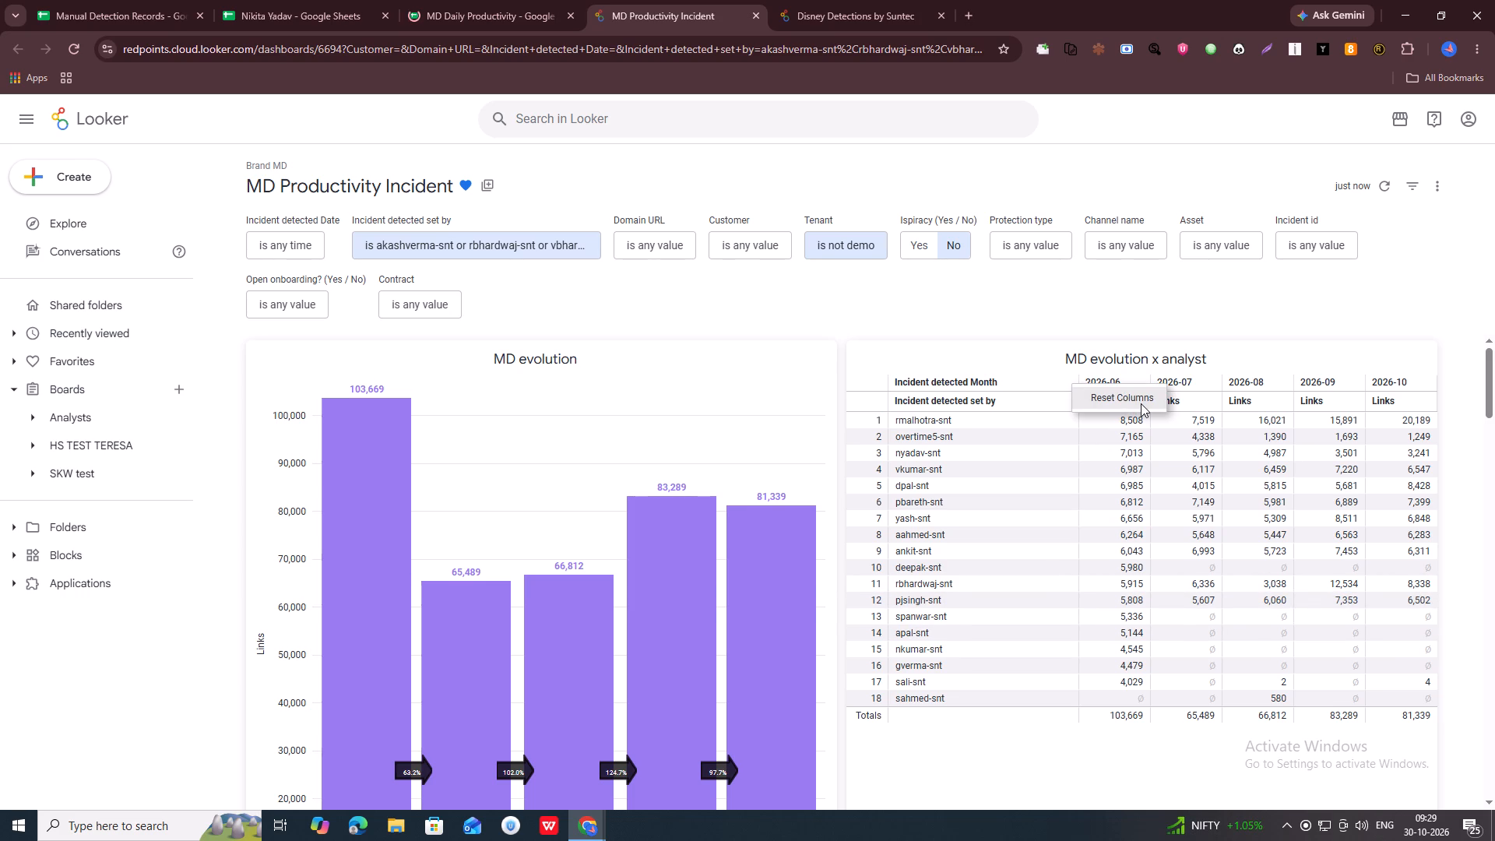
{"action": "left_click", "coordinate": [1063, 382]}
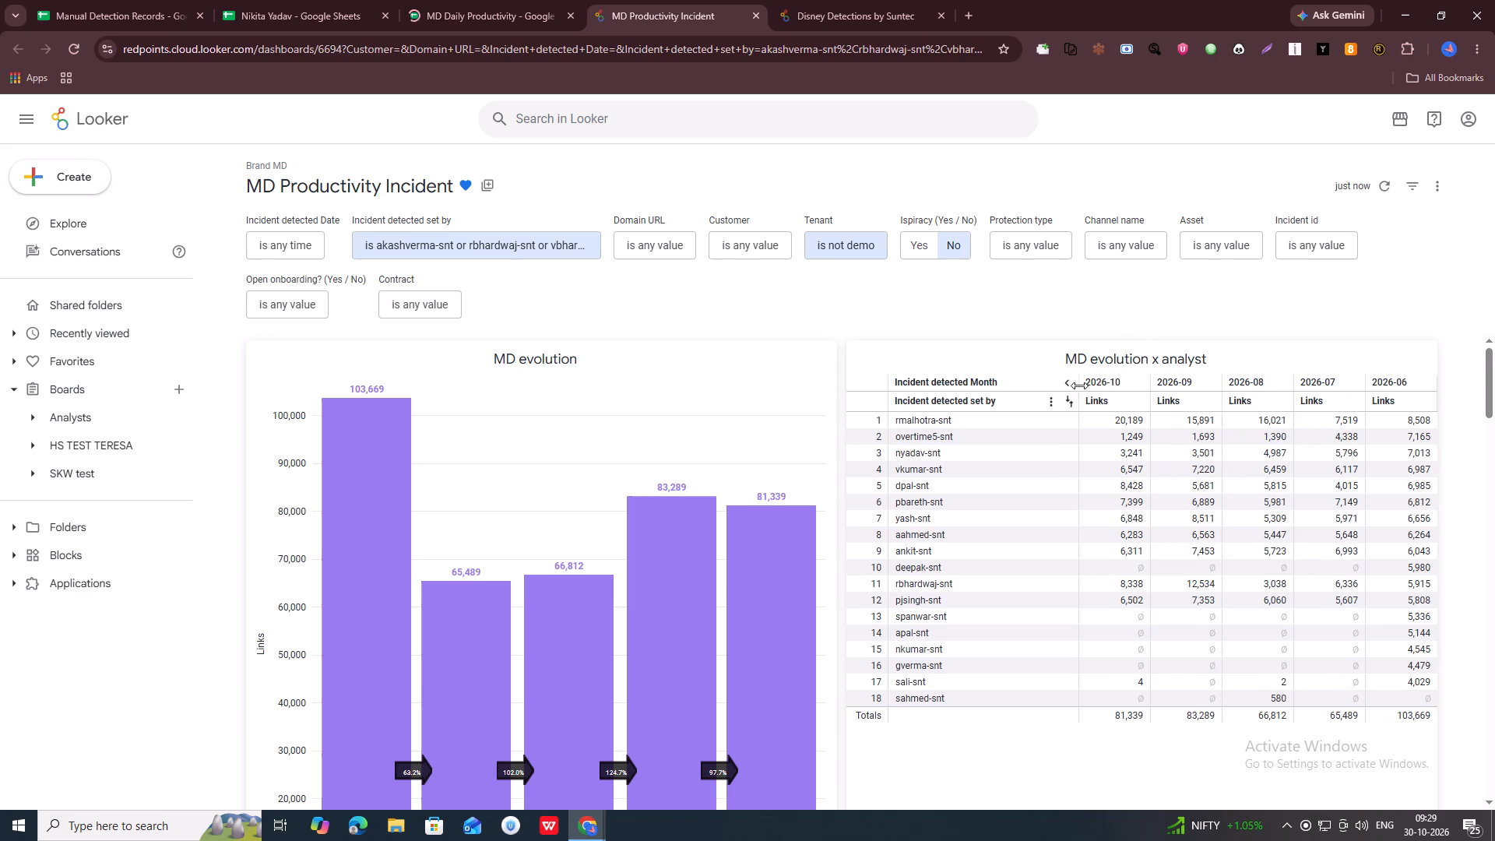
{"action": "left_click", "coordinate": [1141, 403]}
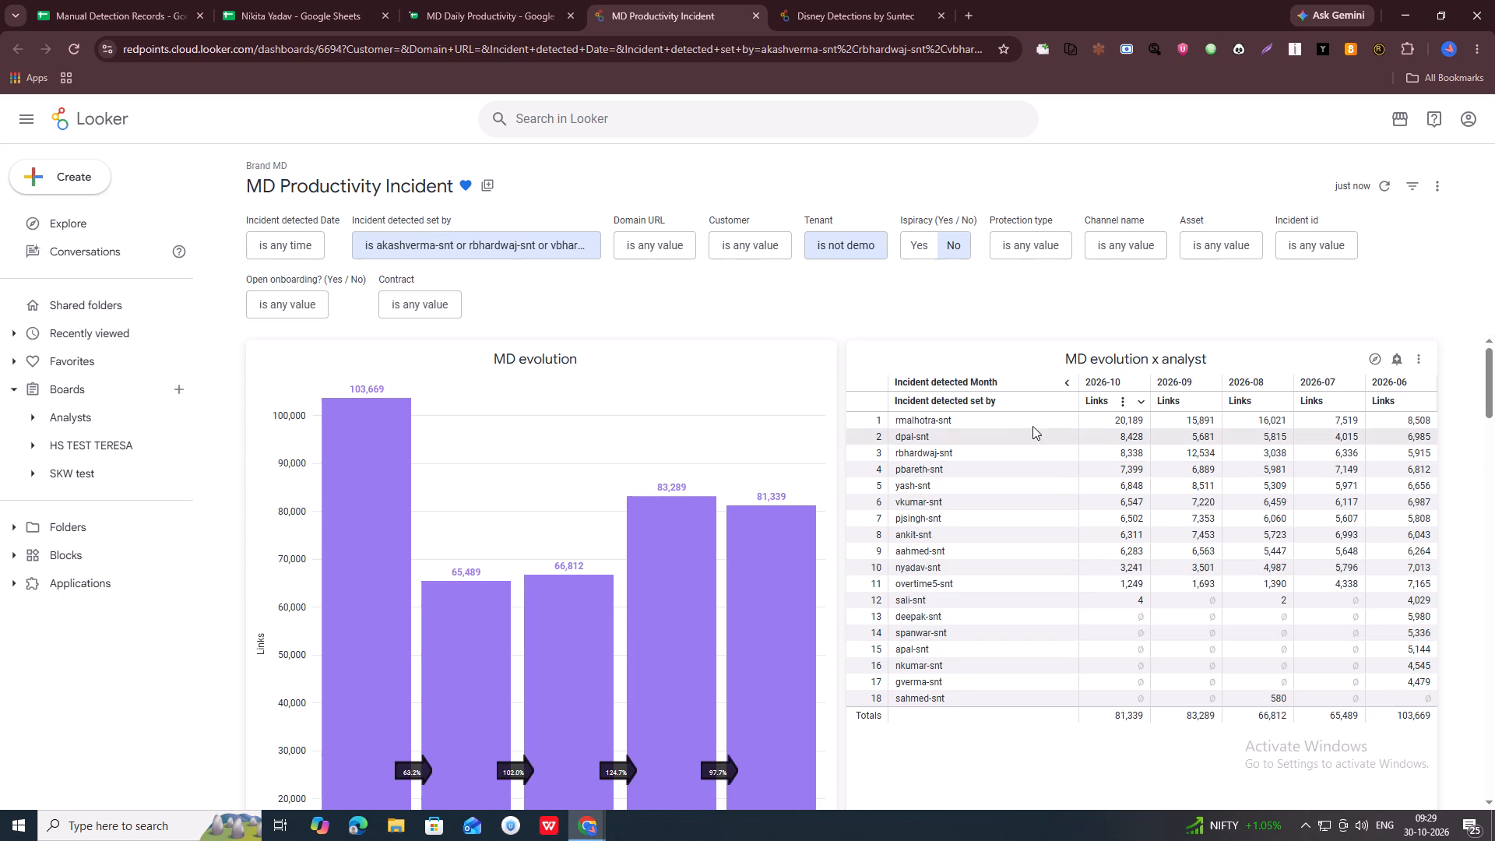
{"action": "left_click", "coordinate": [1103, 416]}
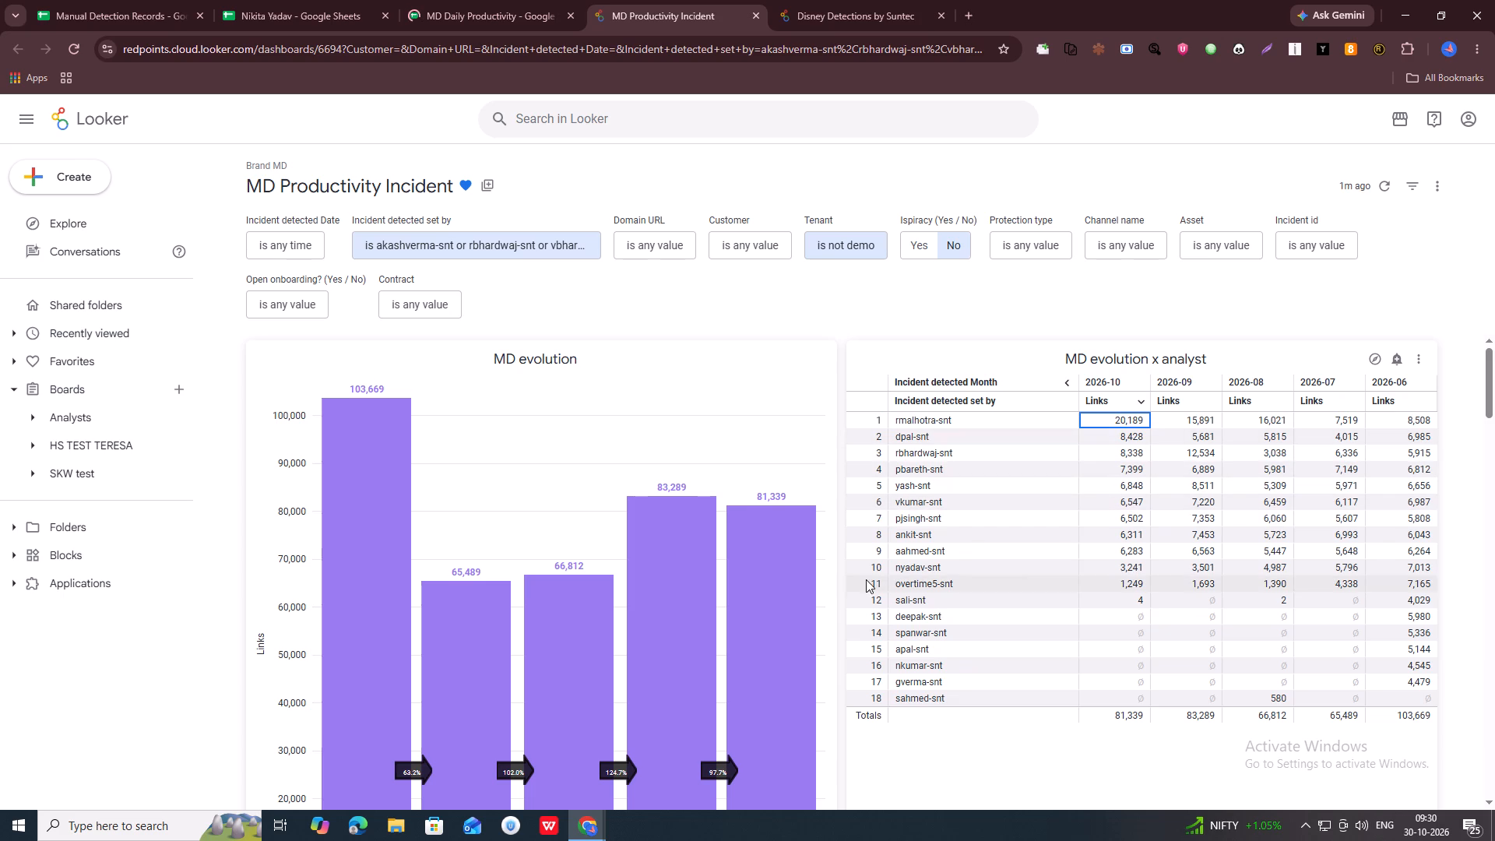
{"action": "left_click", "coordinate": [1110, 567]}
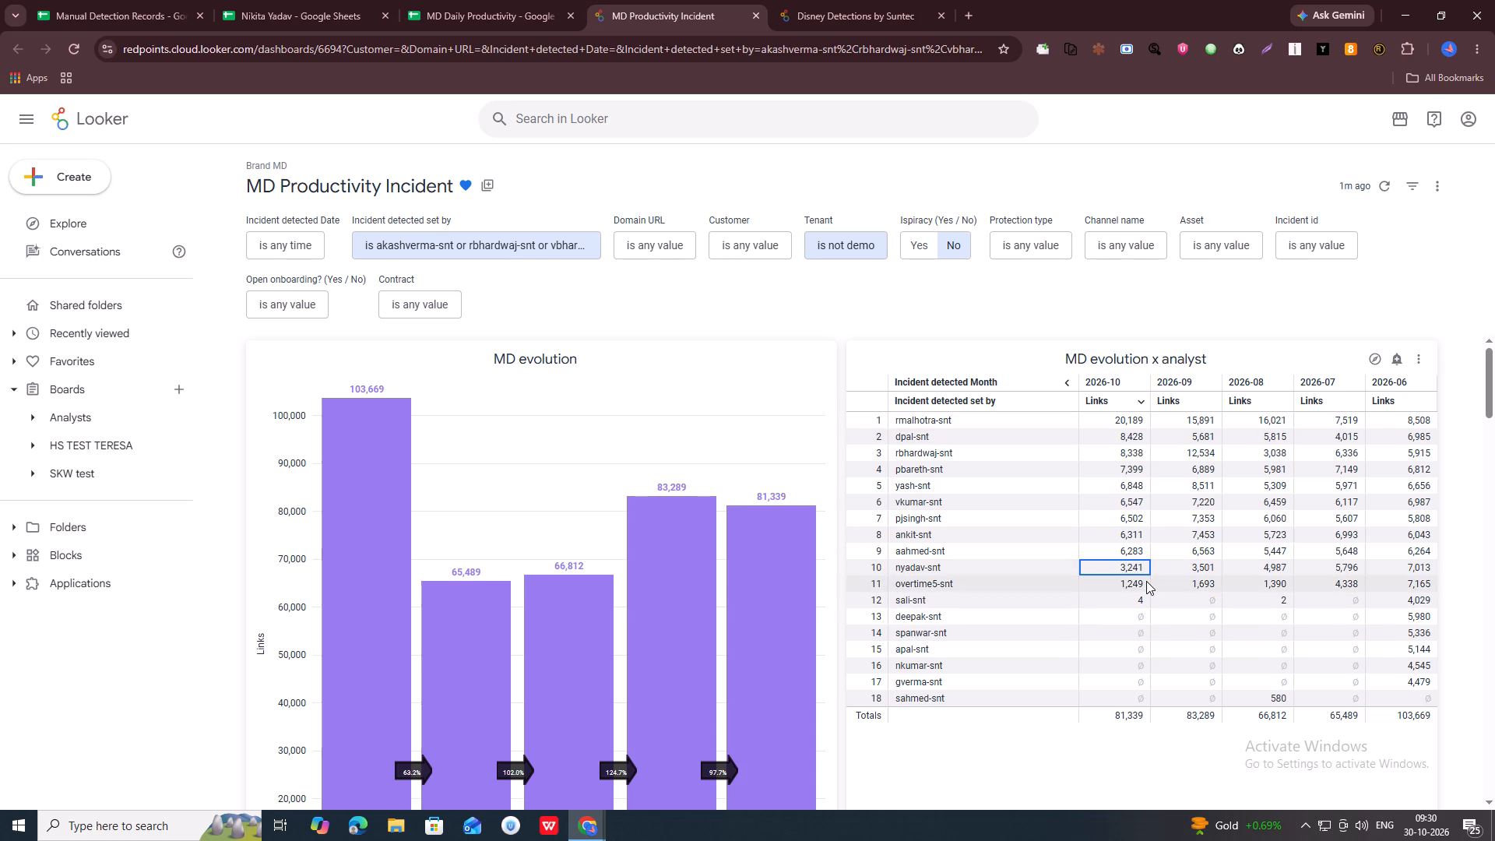
{"action": "left_click", "coordinate": [1101, 424]}
{"action": "right_click", "coordinate": [1101, 424]}
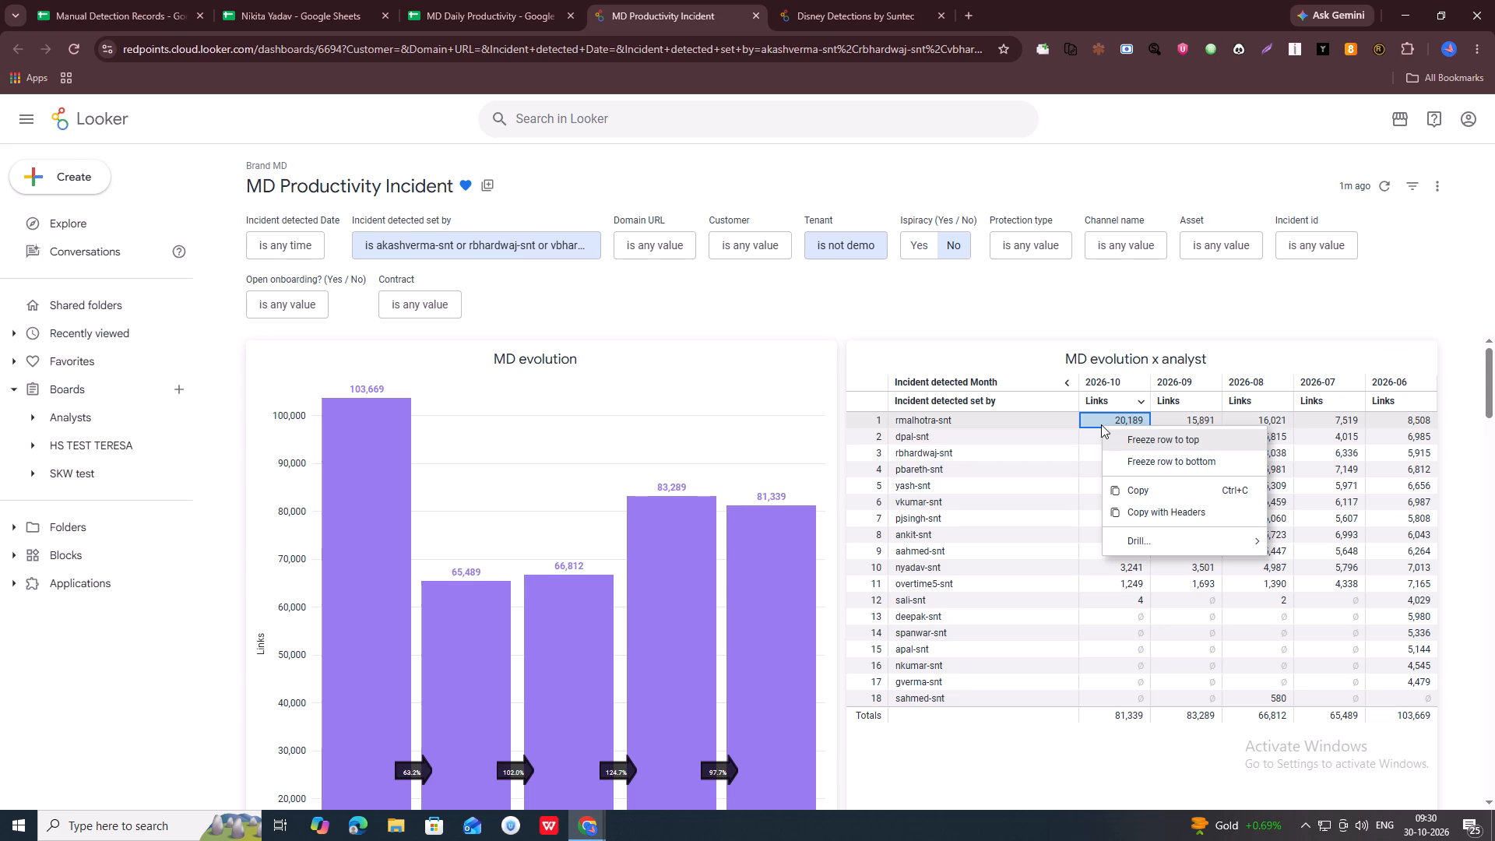
{"action": "left_click", "coordinate": [1189, 298]}
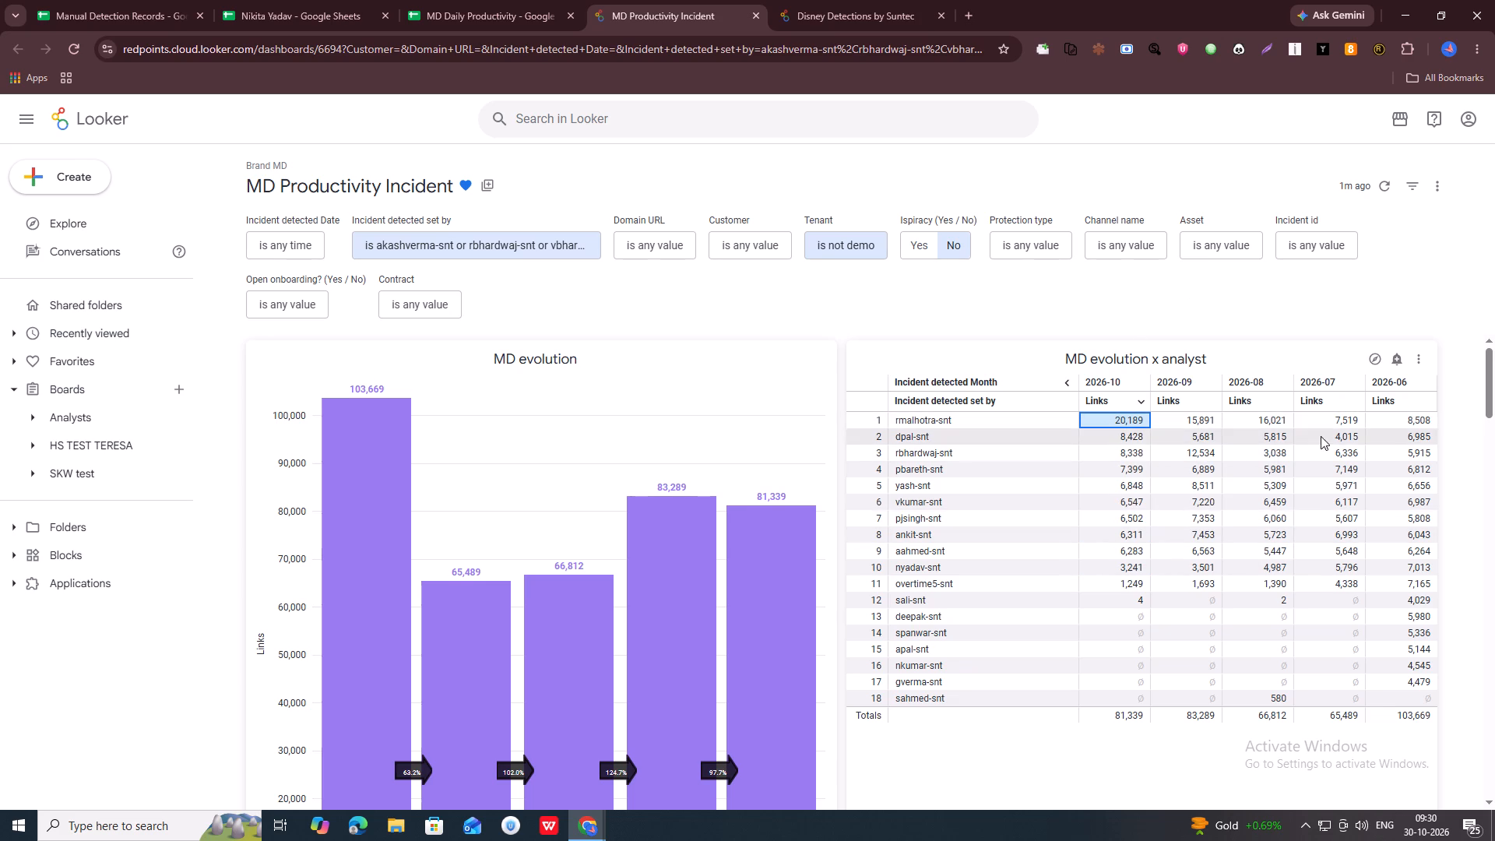
Order the MD evolution x analyst 7 day table's dates newest first and sort analysts by 2026-10-29 links, highest first.
{"action": "scroll", "coordinate": [1176, 657], "scroll_direction": "down", "scroll_amount": 20}
{"action": "scroll", "coordinate": [1176, 657], "scroll_direction": "down", "scroll_amount": 20}
{"action": "scroll", "coordinate": [1176, 657], "scroll_direction": "down", "scroll_amount": 5}
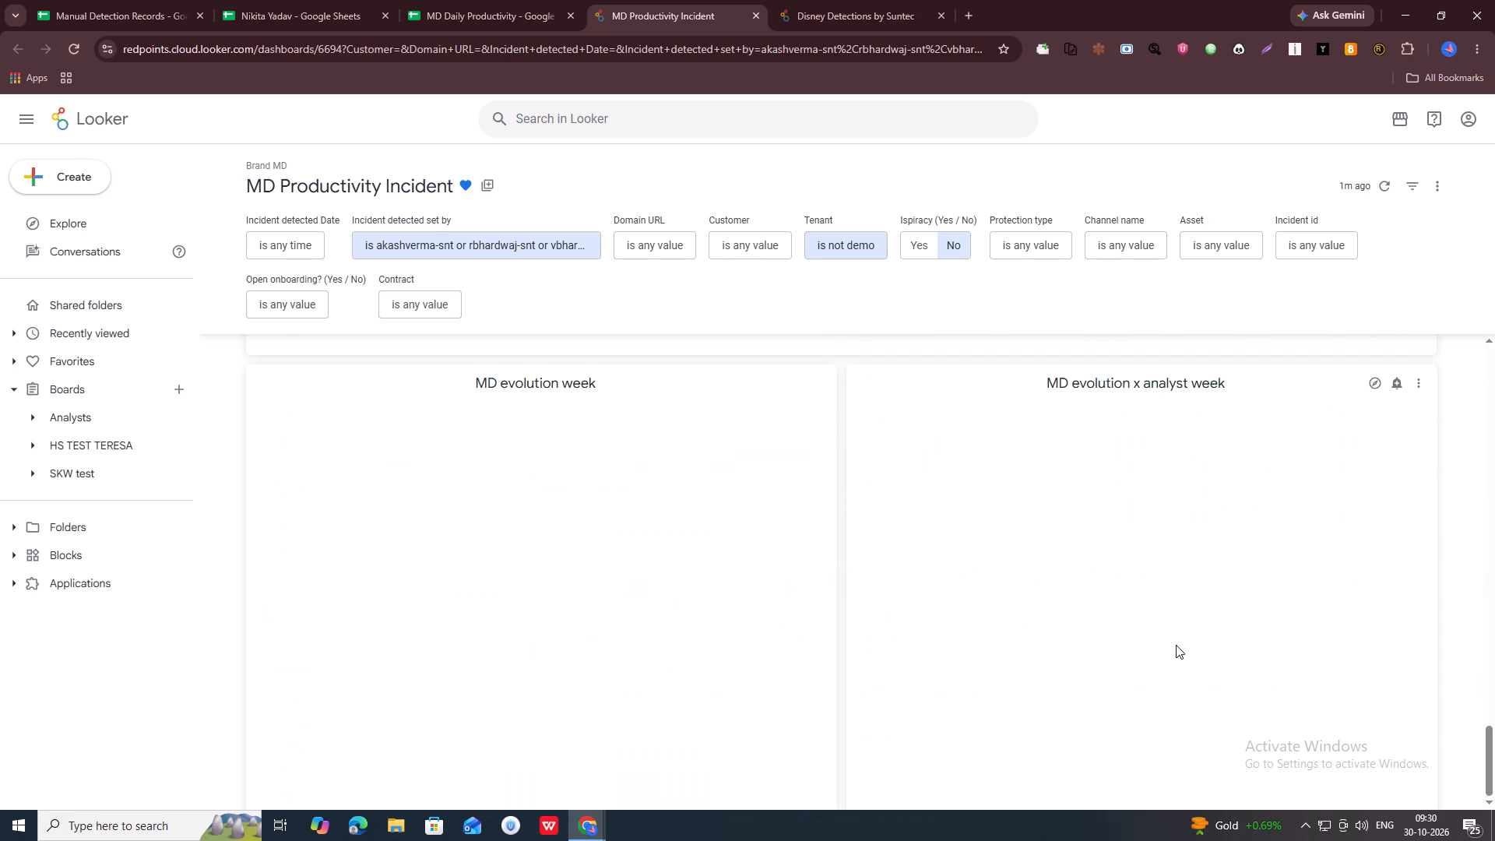
{"action": "scroll", "coordinate": [1176, 645], "scroll_direction": "down", "scroll_amount": 20}
{"action": "scroll", "coordinate": [1176, 645], "scroll_direction": "down", "scroll_amount": 20}
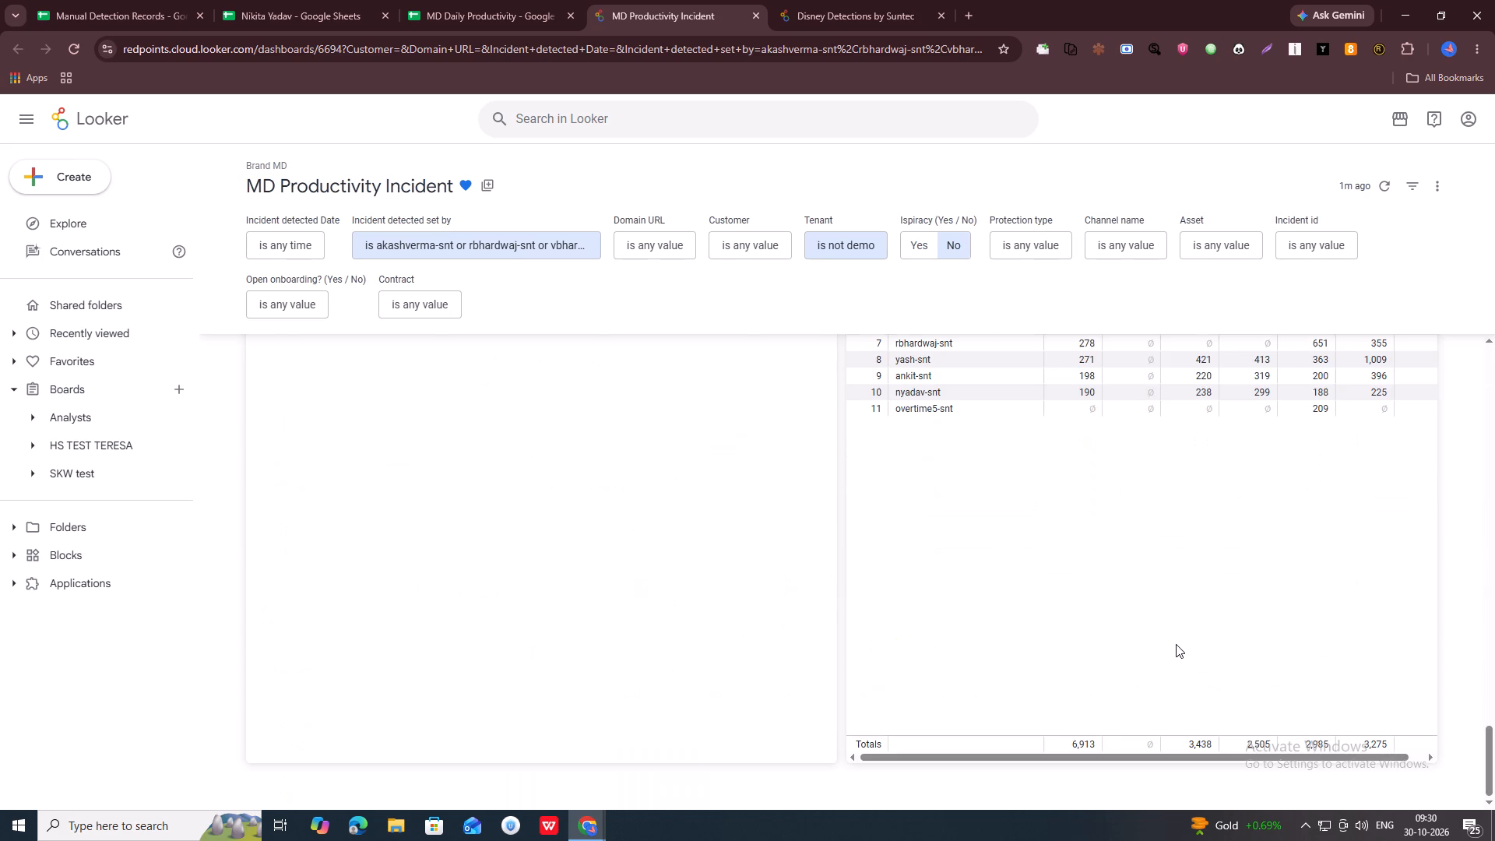
{"action": "scroll", "coordinate": [1176, 644], "scroll_direction": "up", "scroll_amount": 4}
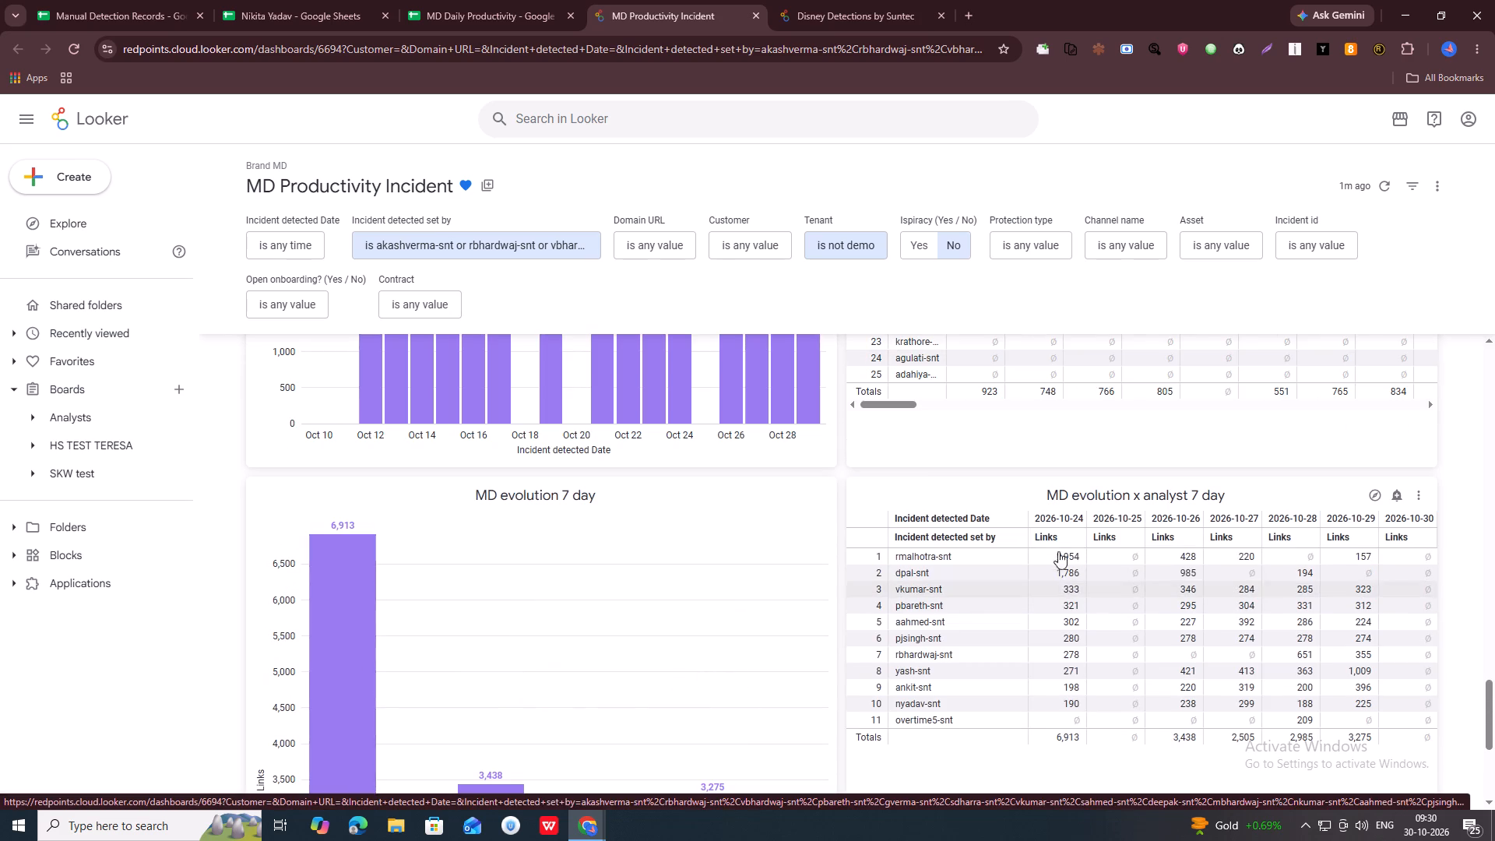
{"action": "left_click", "coordinate": [1018, 514]}
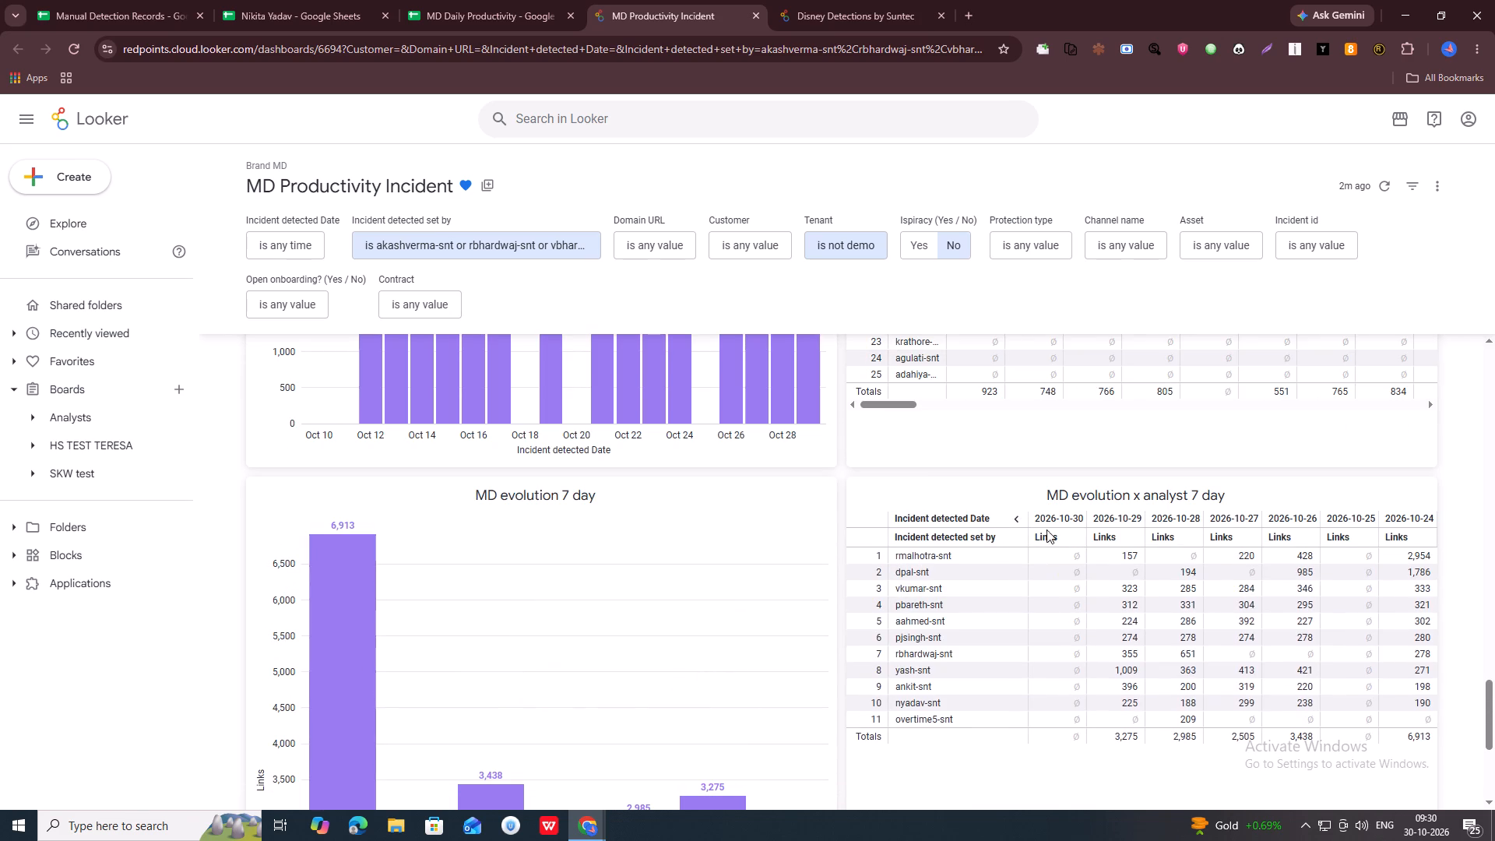
{"action": "left_click", "coordinate": [1133, 537]}
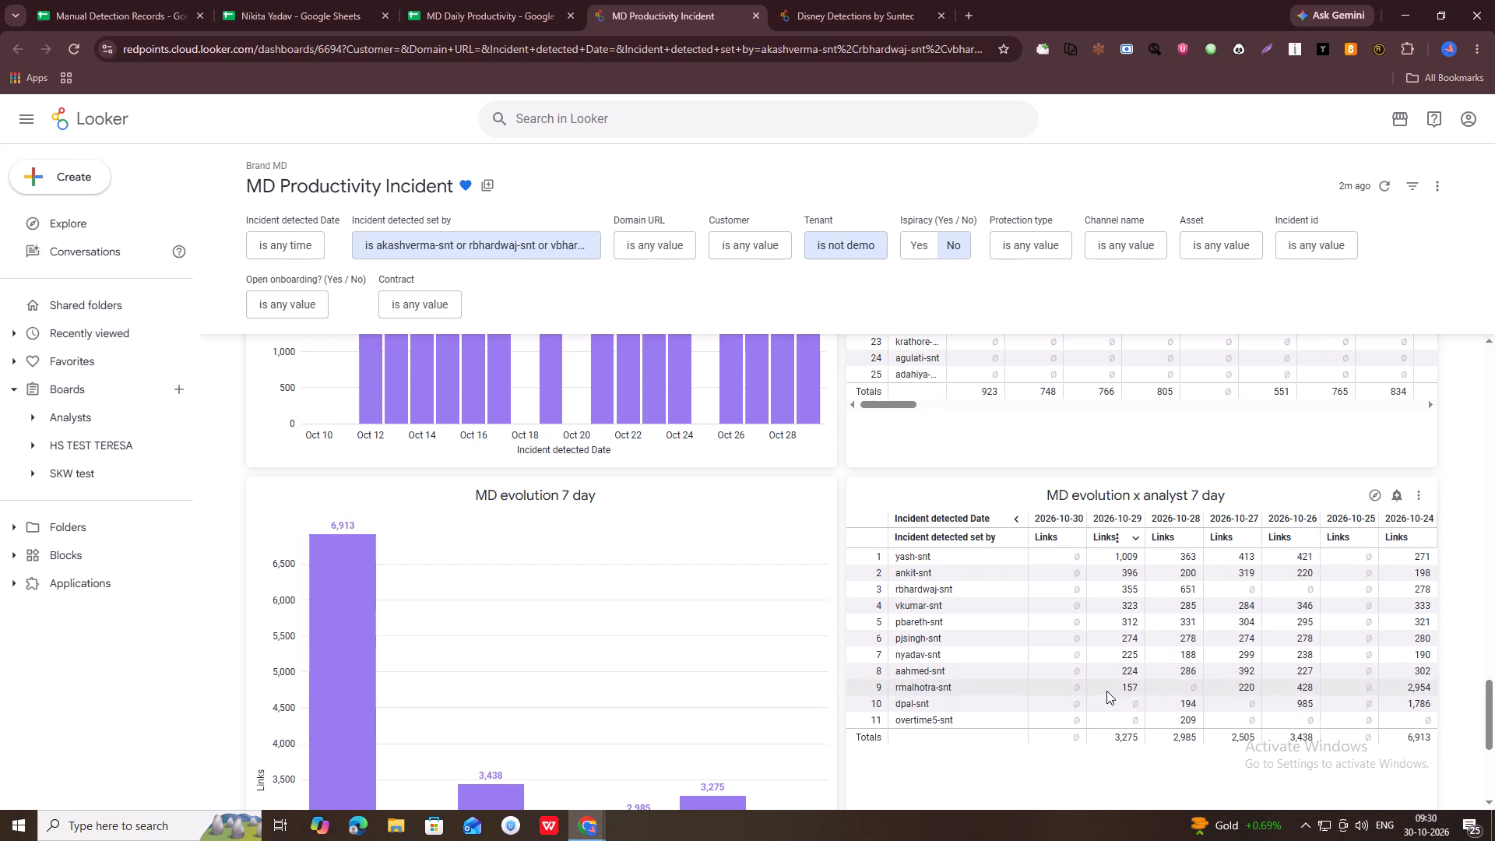
{"action": "left_click", "coordinate": [1110, 651]}
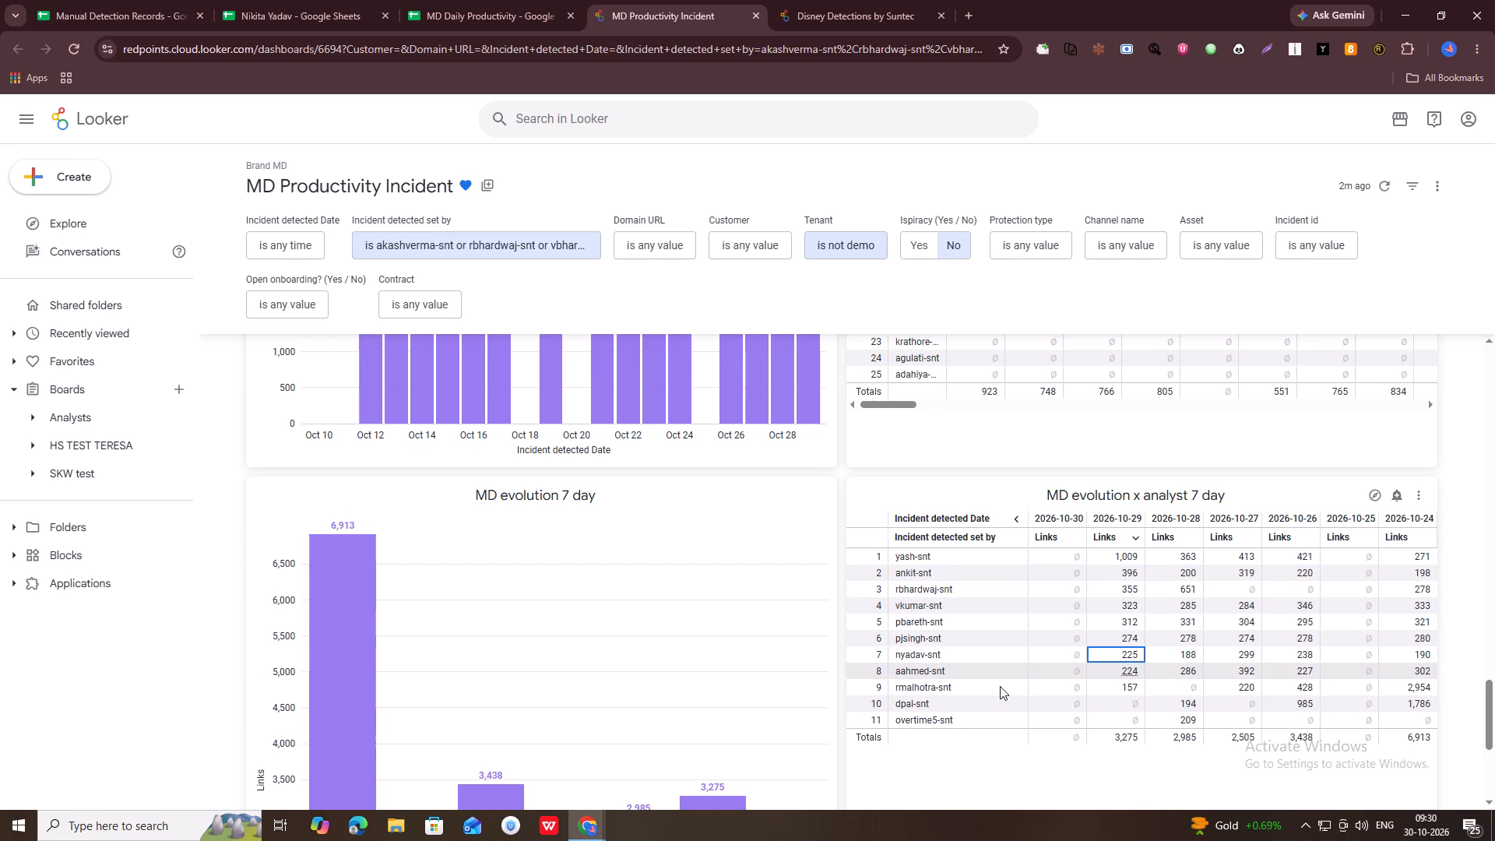
{"action": "left_click", "coordinate": [1103, 670]}
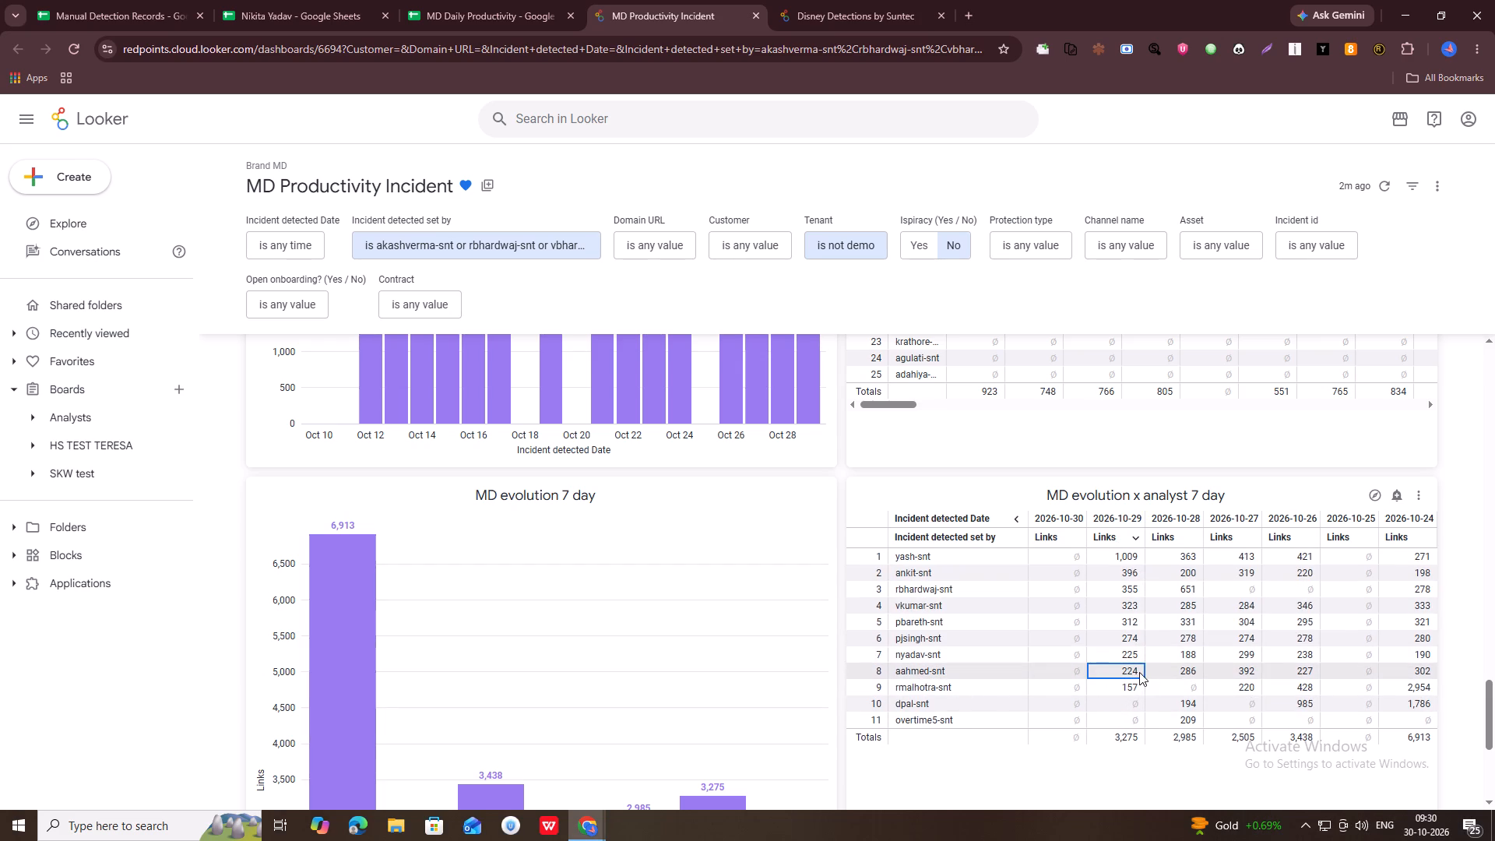
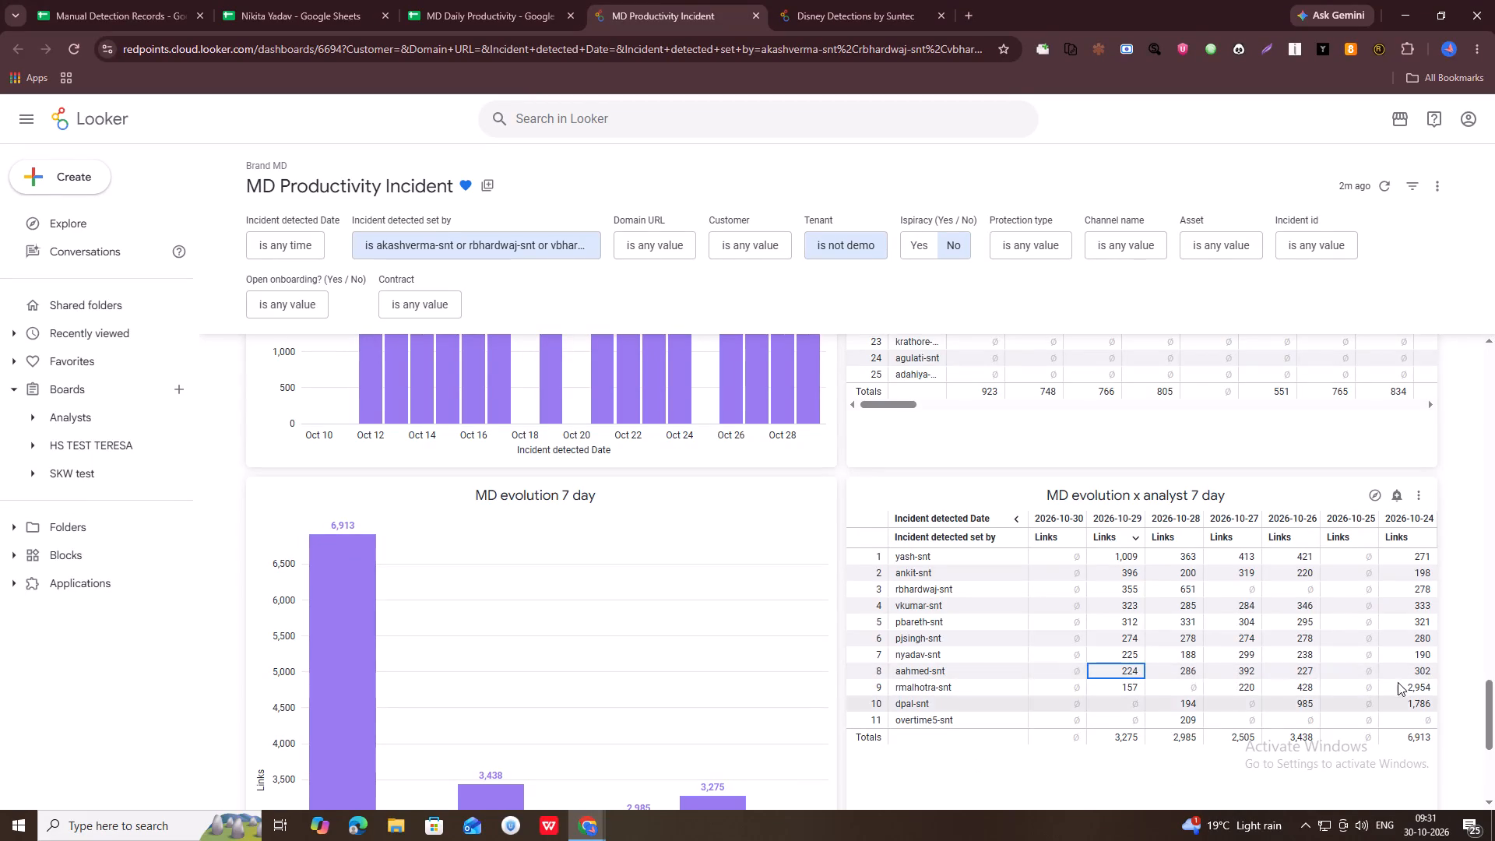
{"action": "left_click", "coordinate": [1196, 539]}
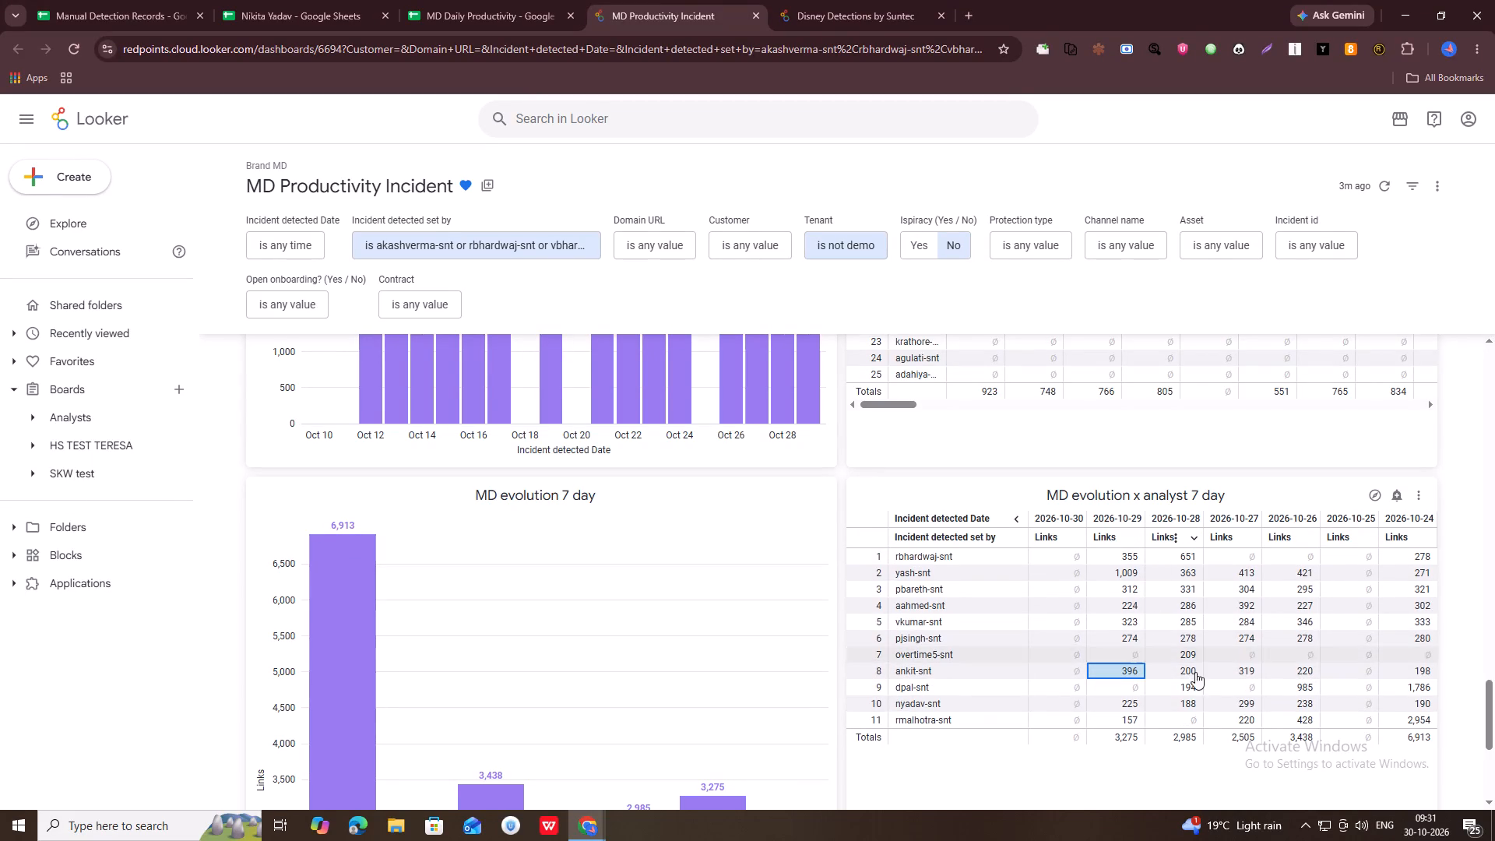
{"action": "left_click", "coordinate": [1136, 540]}
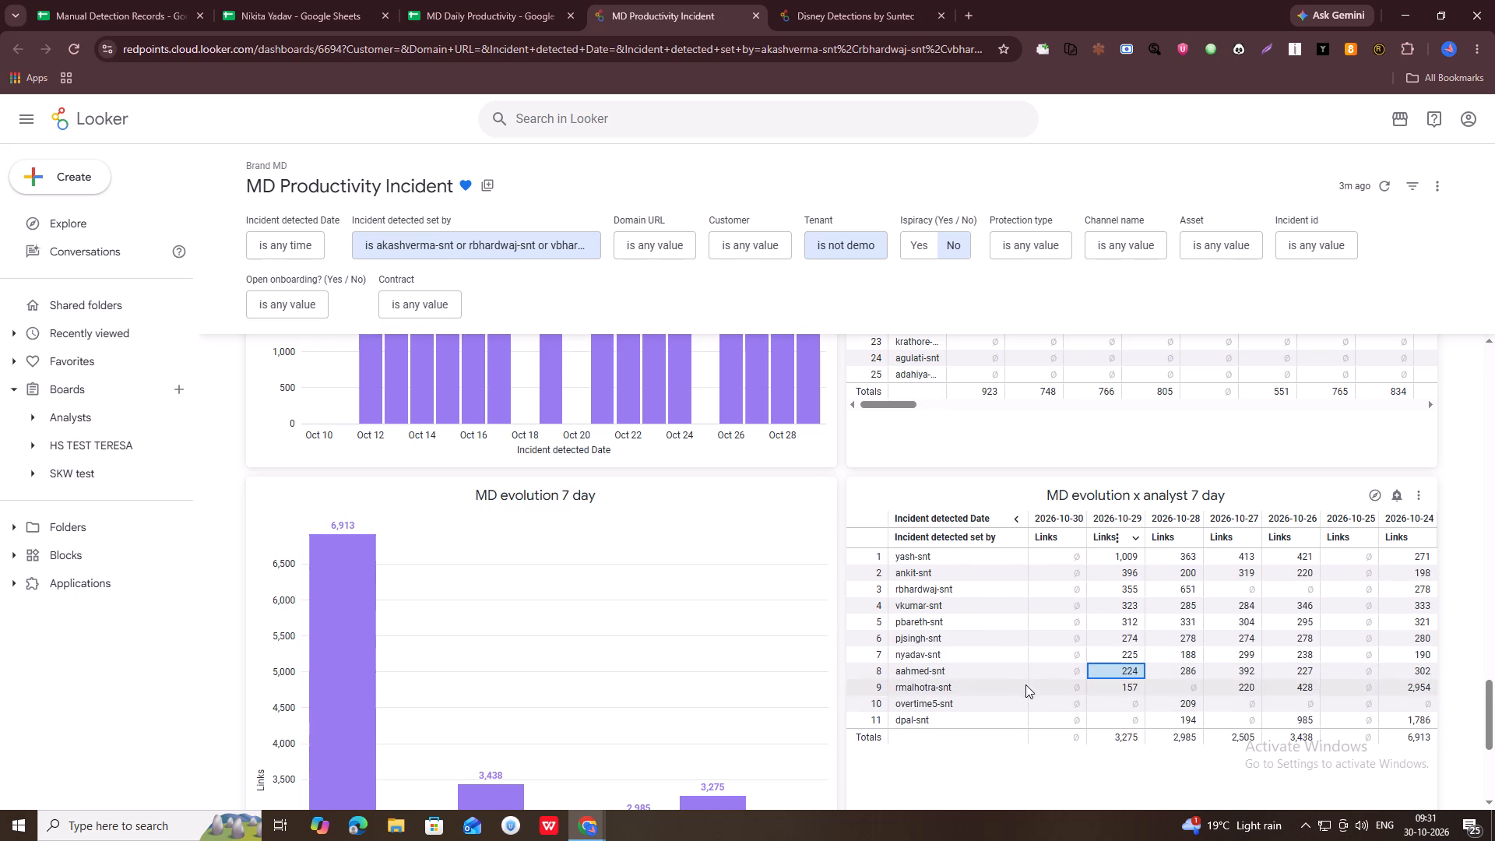
{"action": "left_click", "coordinate": [1096, 650]}
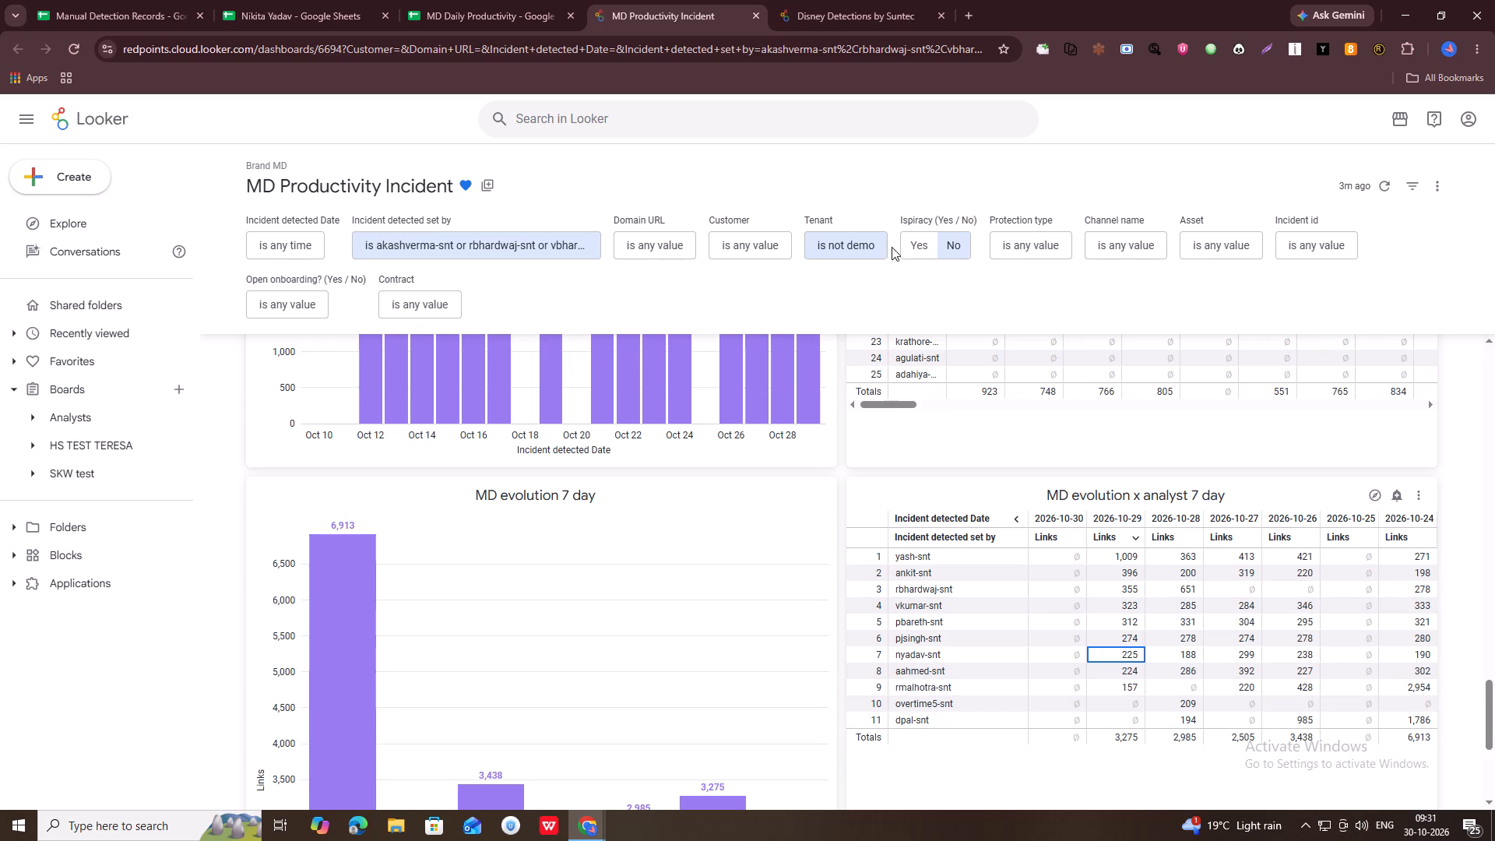
{"action": "left_click_drag", "start_coordinate": [1099, 555], "coordinate": [1103, 676]}
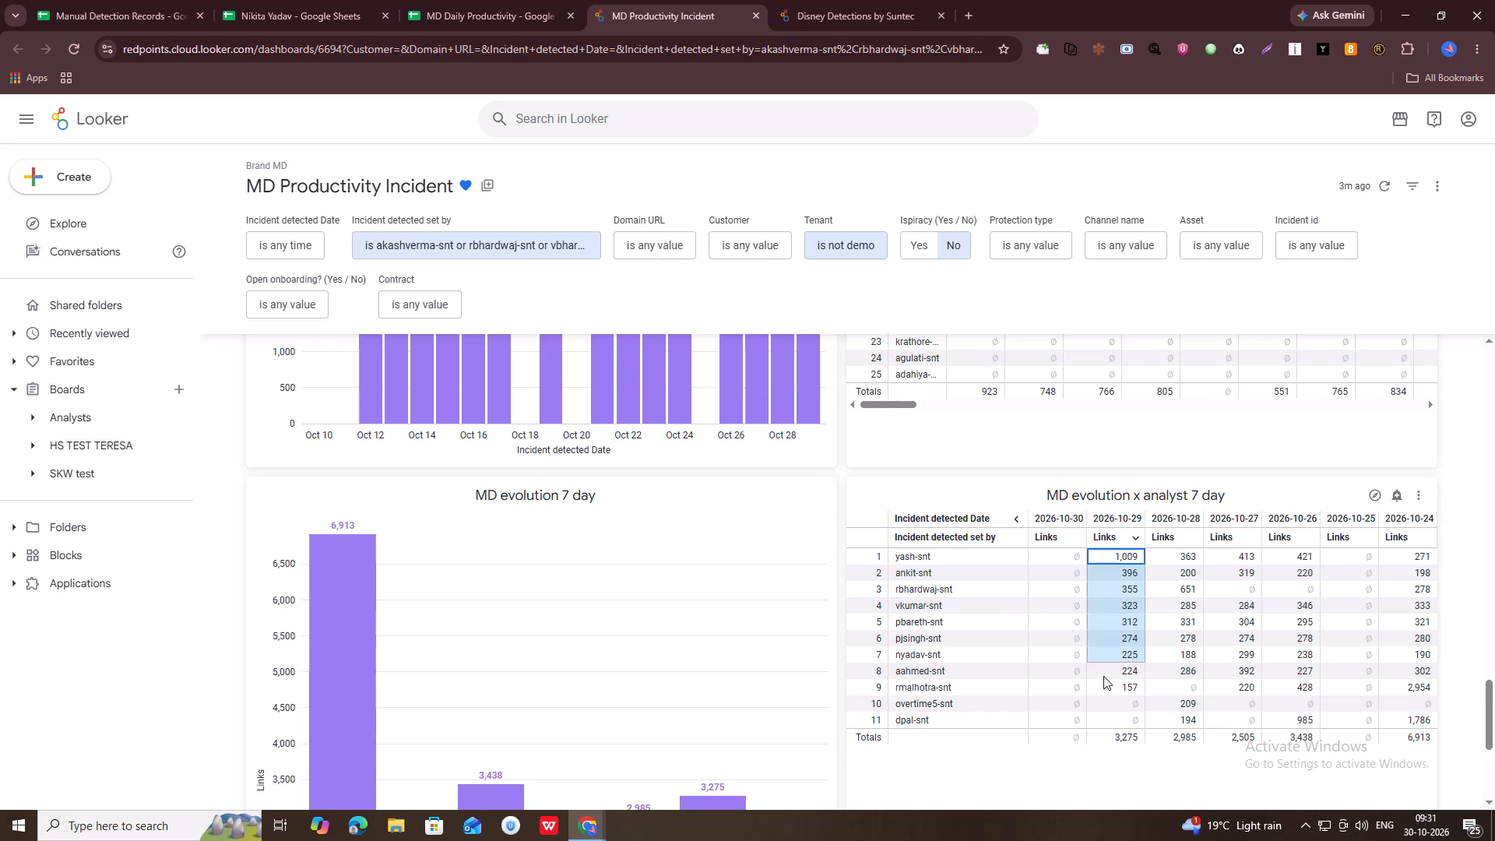
{"action": "left_click_drag", "start_coordinate": [1103, 676], "coordinate": [1105, 683]}
{"action": "key", "text": "ctrl+c"}
{"action": "key", "text": "ctrl+c"}
{"action": "key", "text": "ctrl+c"}
{"action": "key", "text": "ctrl+c"}
{"action": "key", "text": "ctrl+c"}
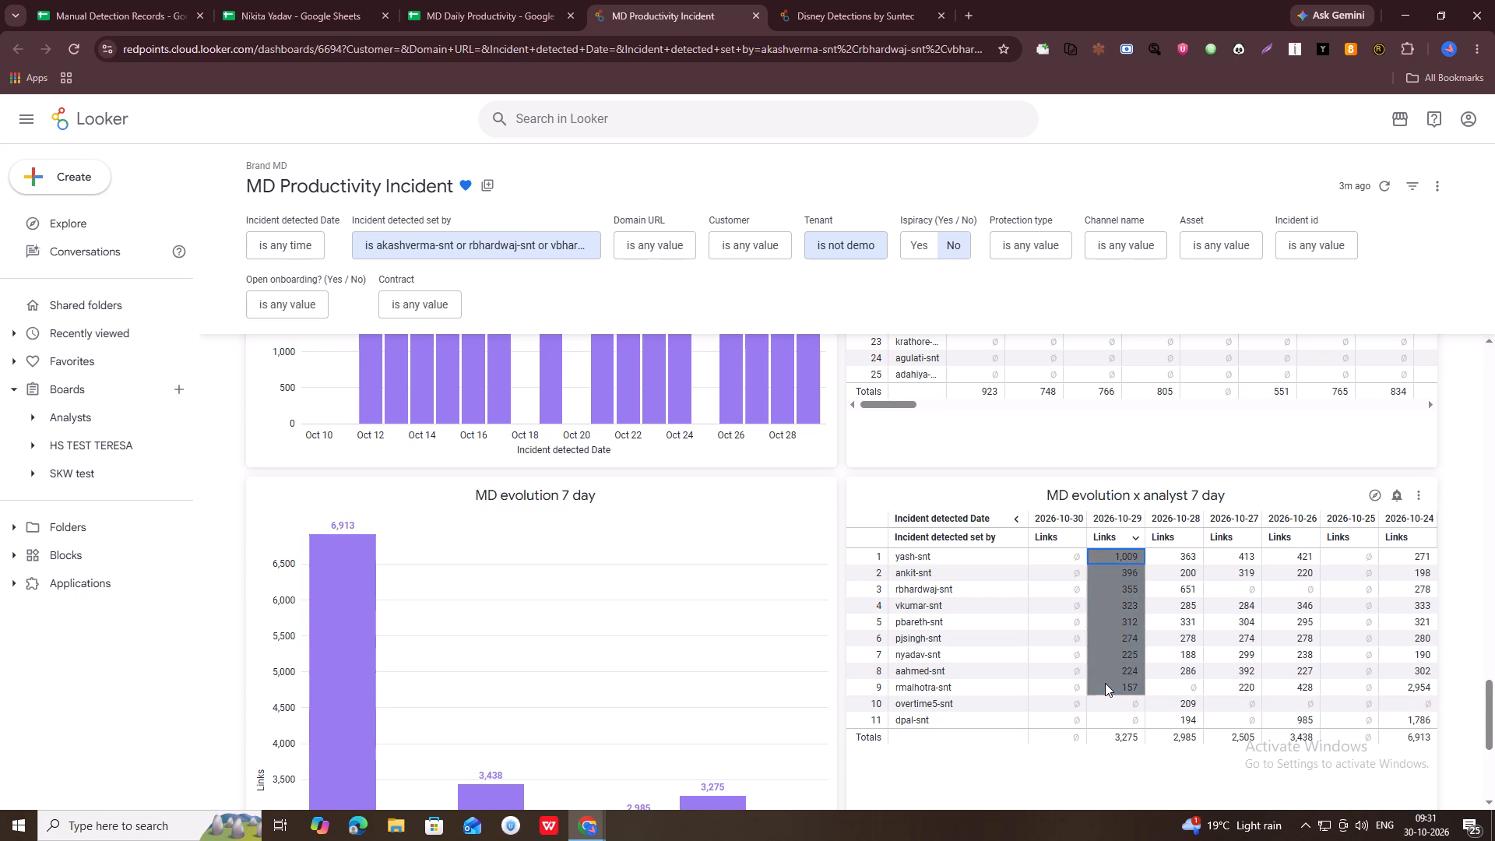
Calculate 225+90 in a new browser tab, and close that tab once finished.
{"action": "left_click", "coordinate": [973, 18]}
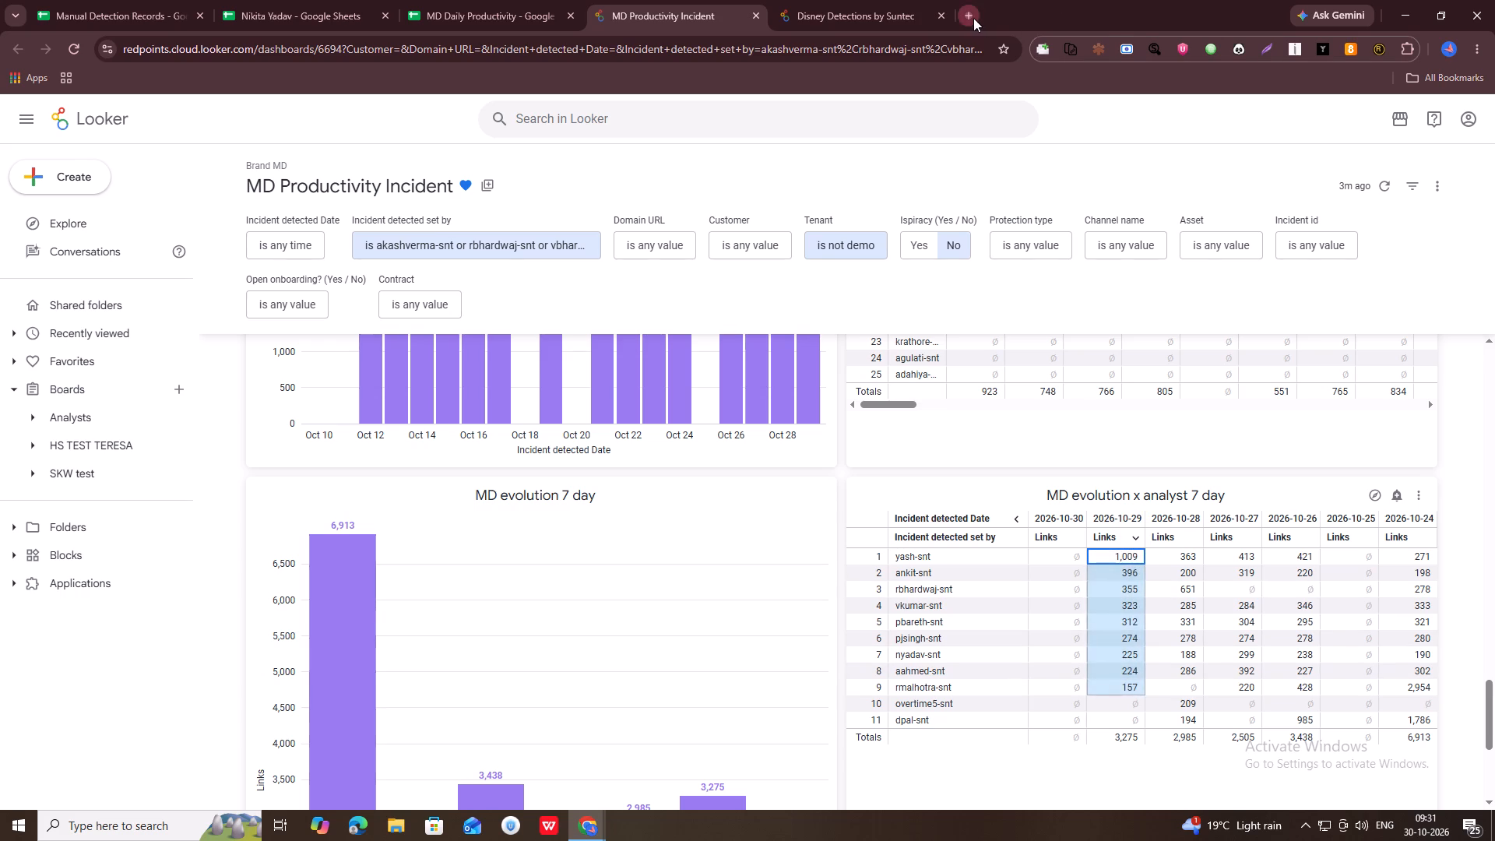
{"action": "type", "text": "225"}
{"action": "type", "text": "+90"}
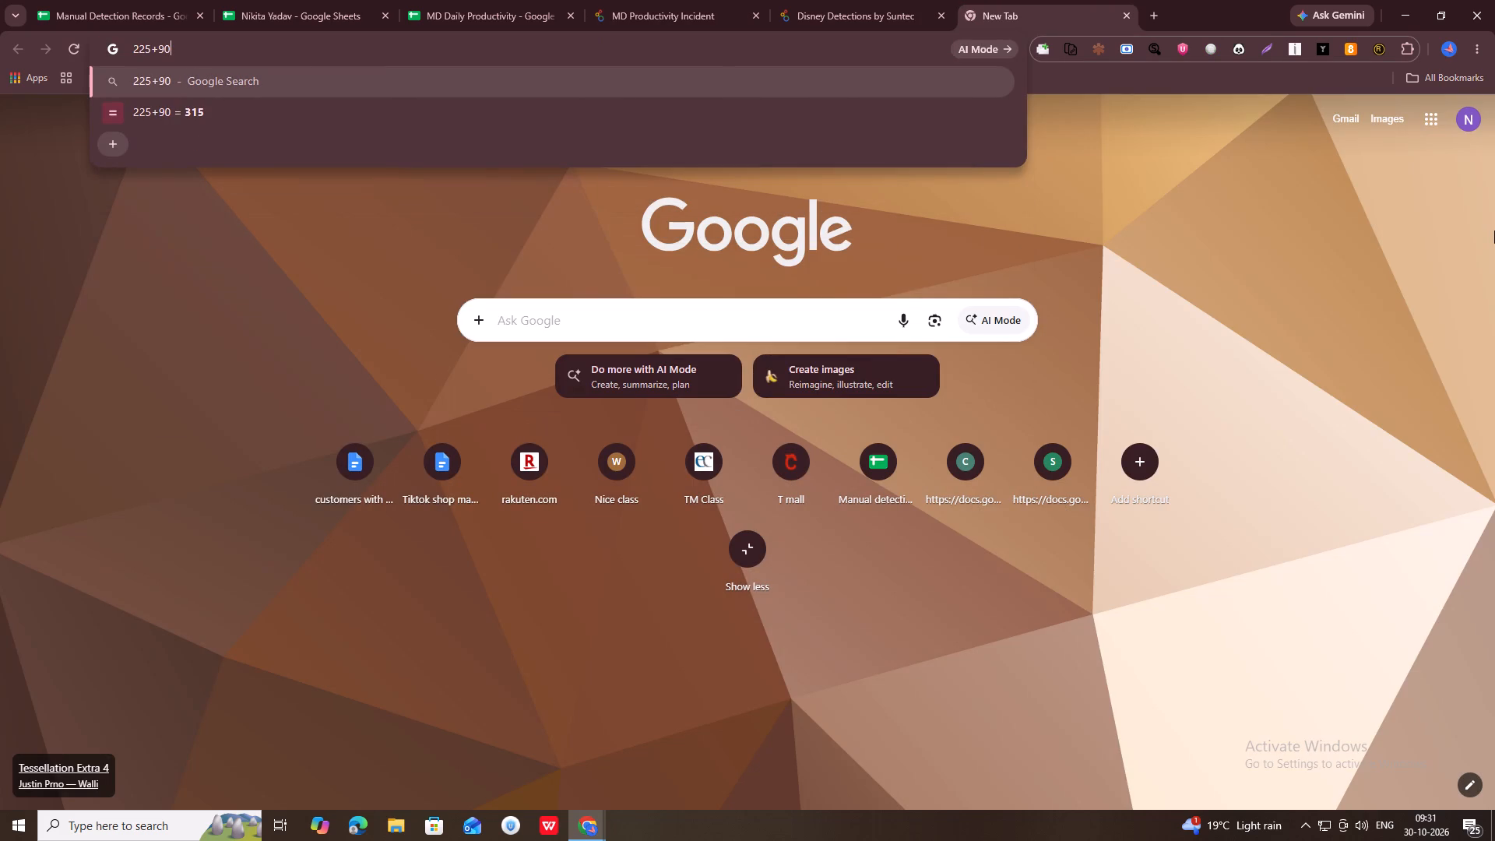
{"action": "left_click", "coordinate": [1128, 10]}
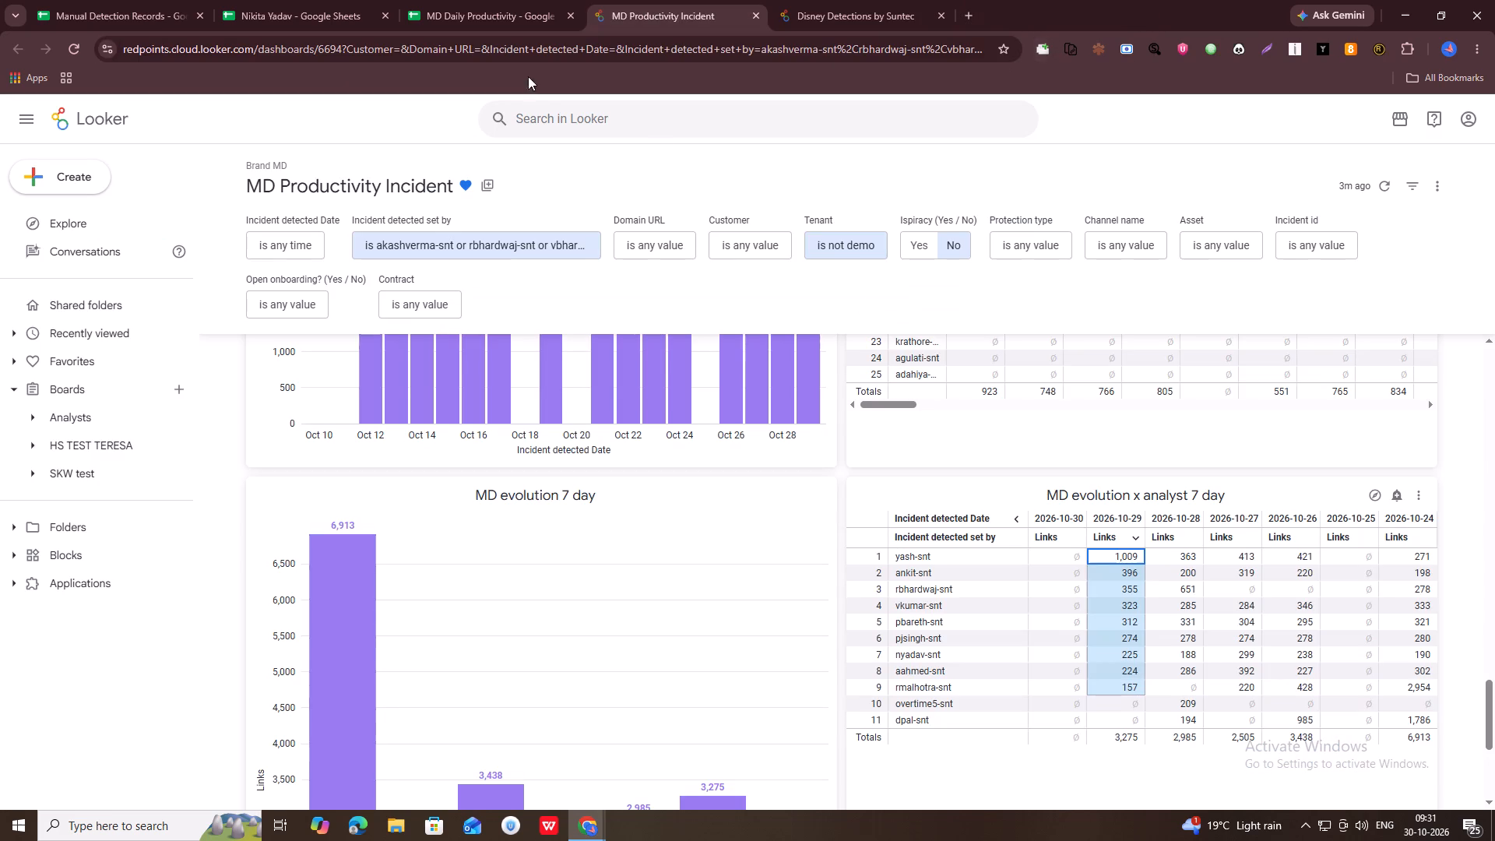
Copy the selected 2026-10-29 counts again and paste them into MD Daily Productivity's Achieved column, starting at E5.
{"action": "key", "text": "ctrl+c"}
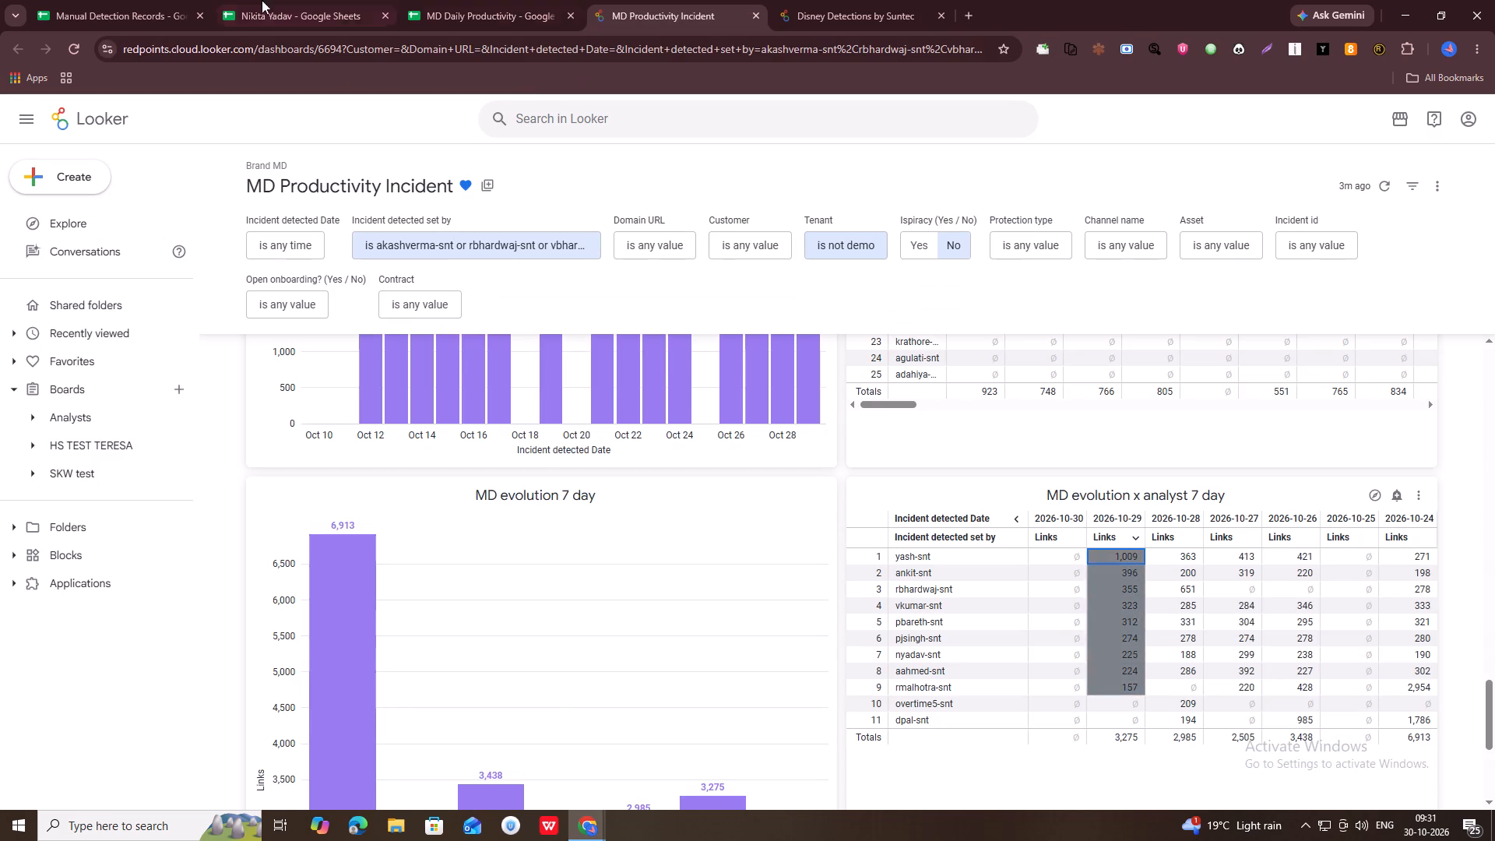
{"action": "left_click", "coordinate": [473, 0]}
{"action": "left_click", "coordinate": [368, 317]}
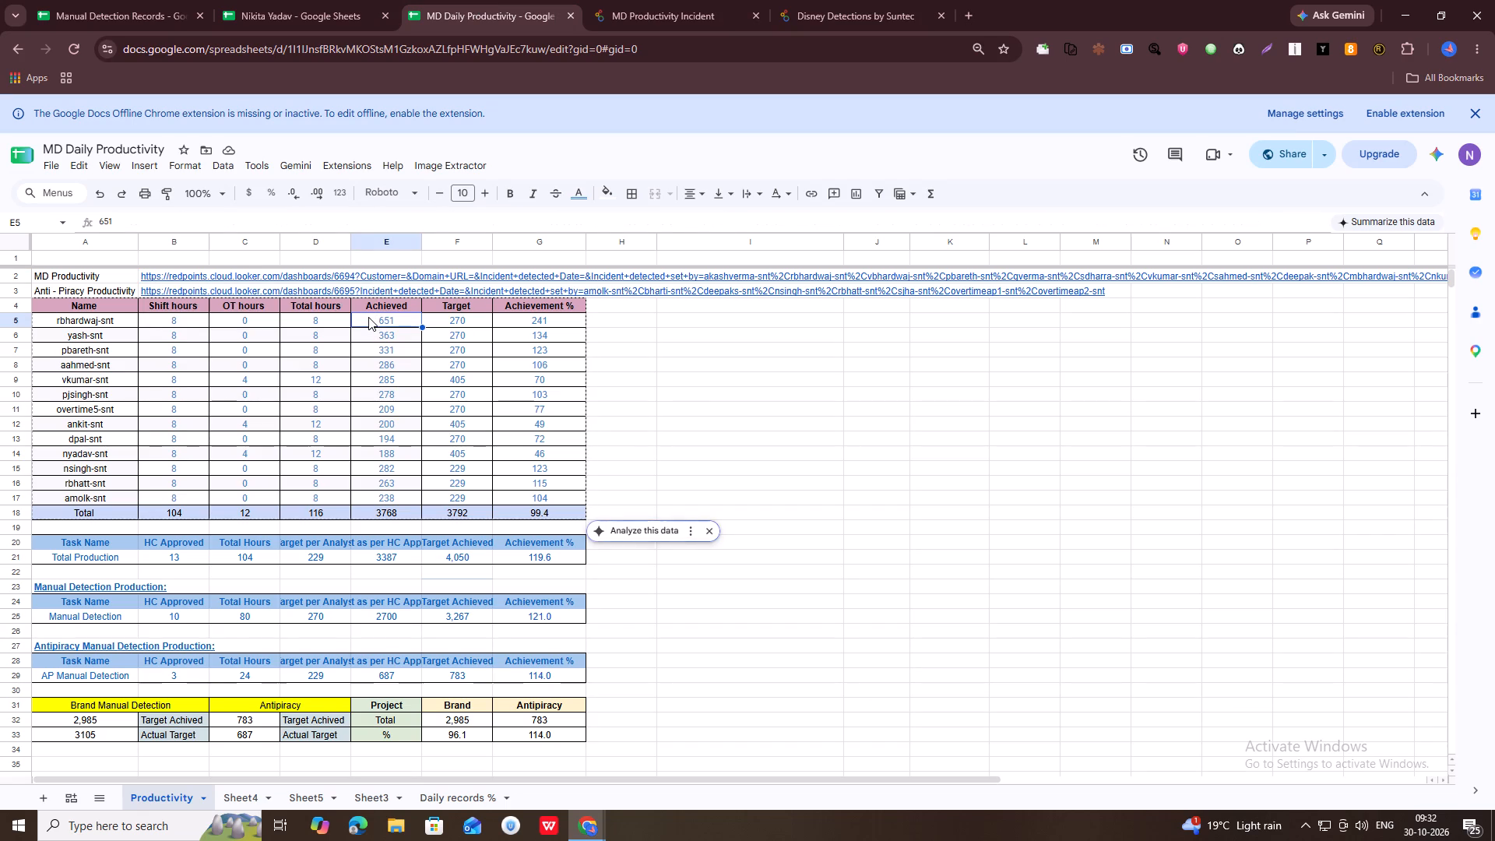
{"action": "key", "text": "ctrl+v"}
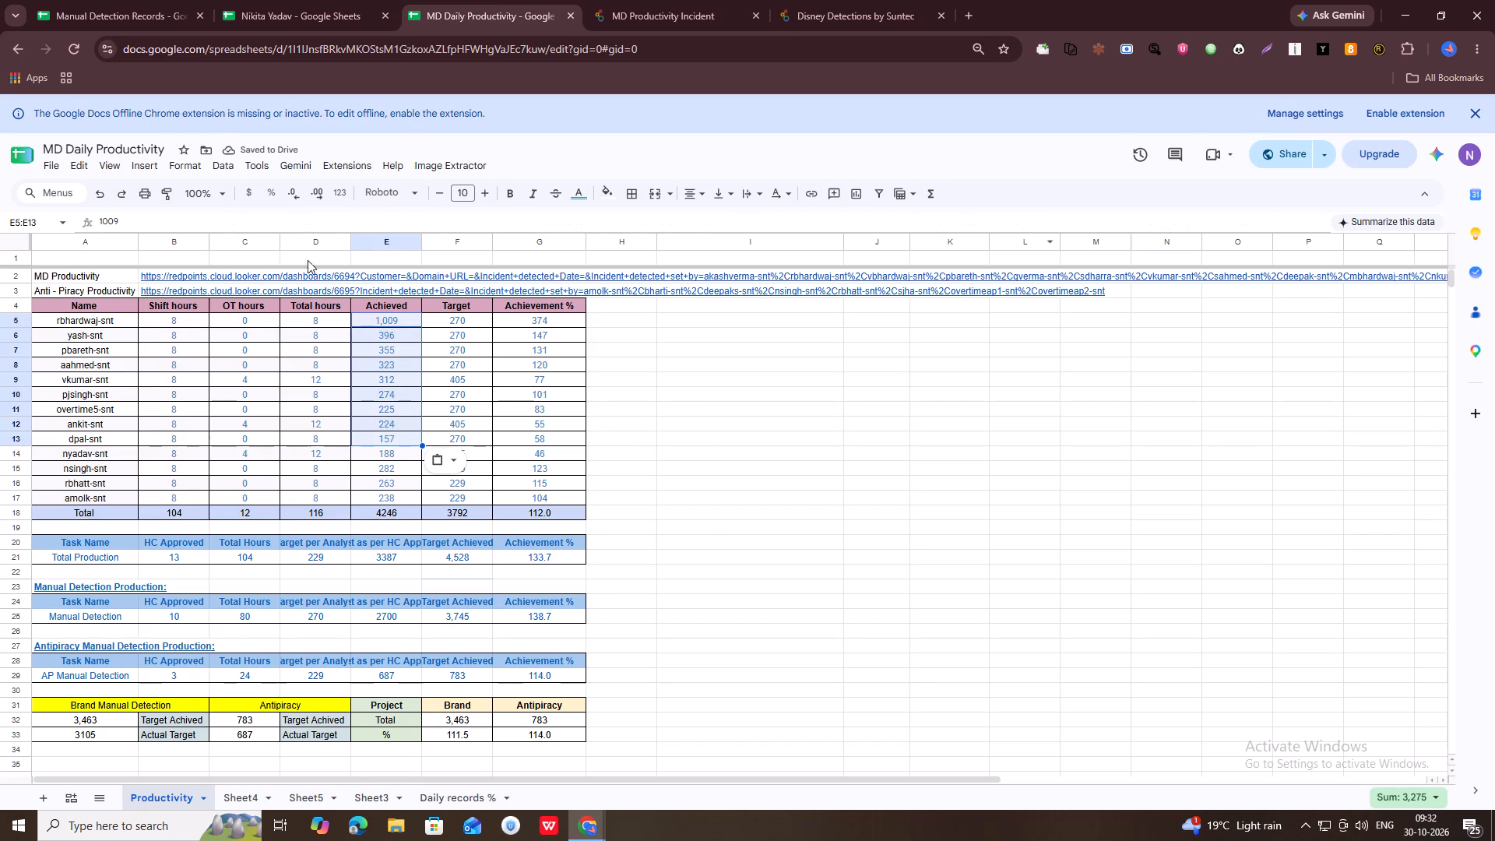
{"action": "left_click", "coordinate": [630, 0]}
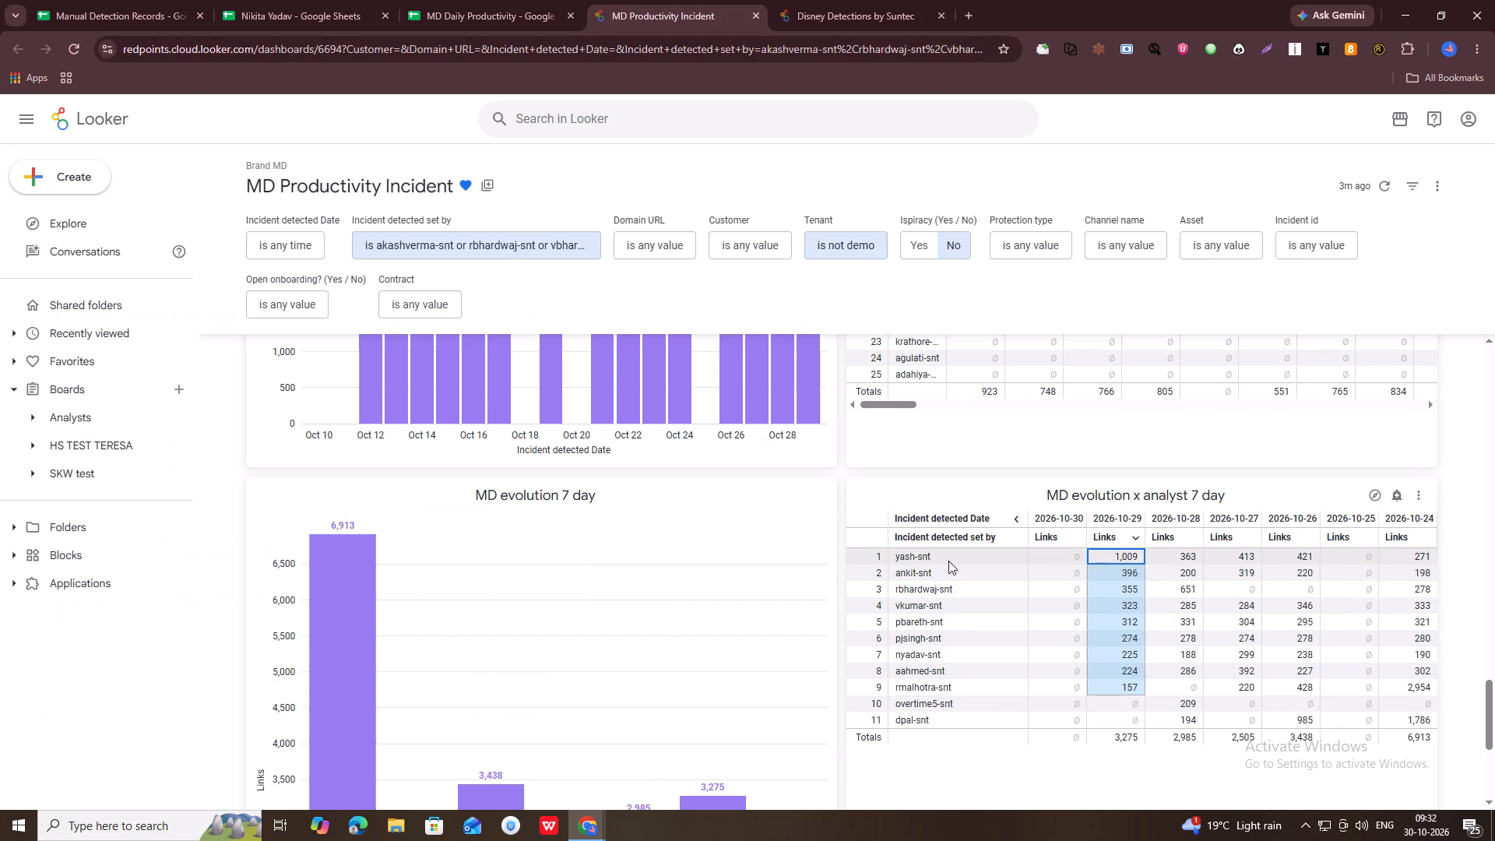
{"action": "left_click_drag", "start_coordinate": [948, 561], "coordinate": [937, 686]}
{"action": "key", "text": "ctrl+c"}
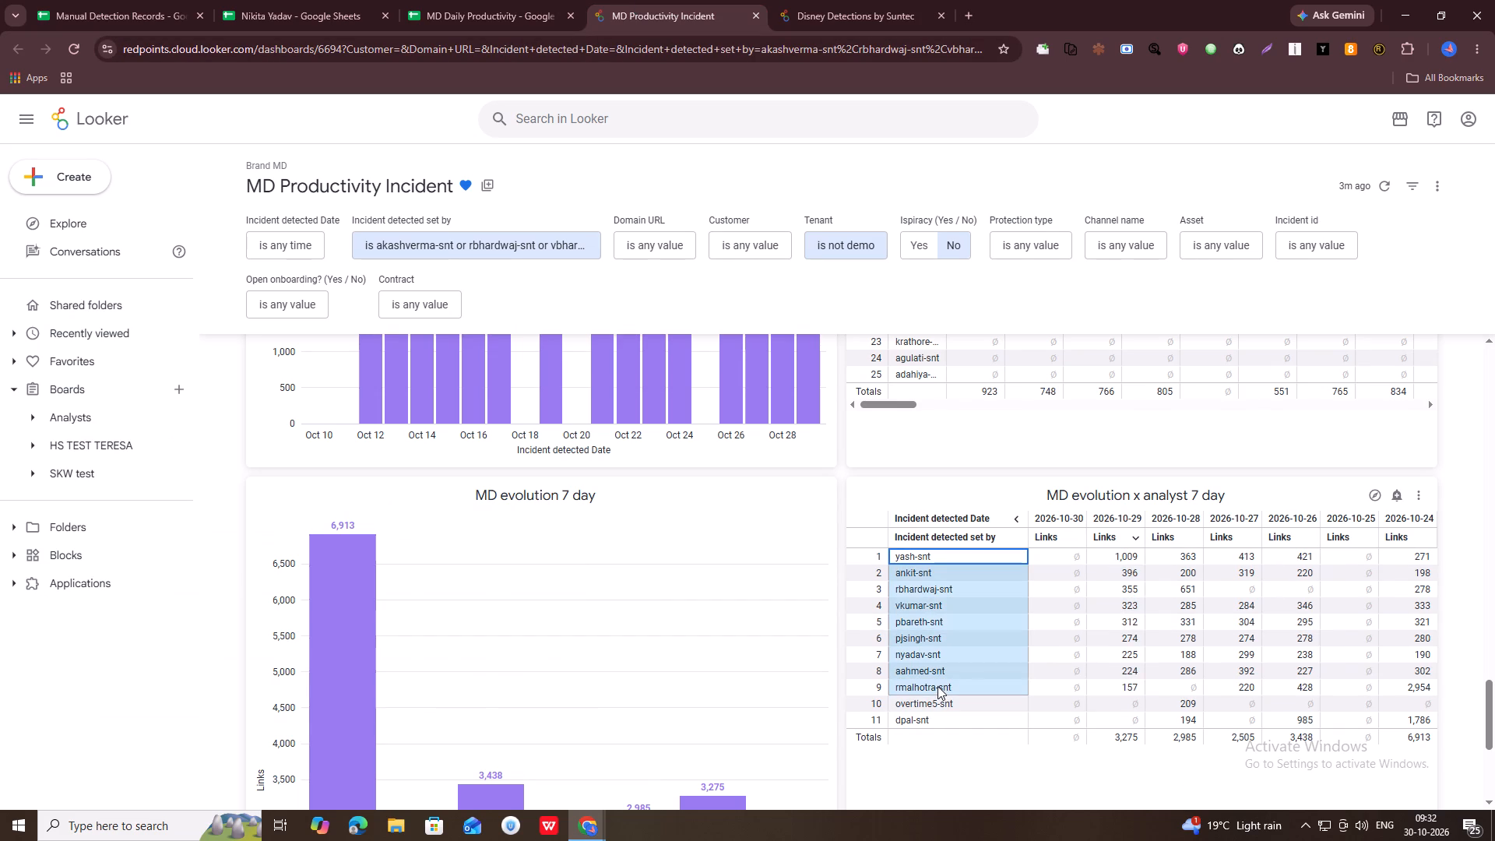
{"action": "left_click", "coordinate": [453, 0]}
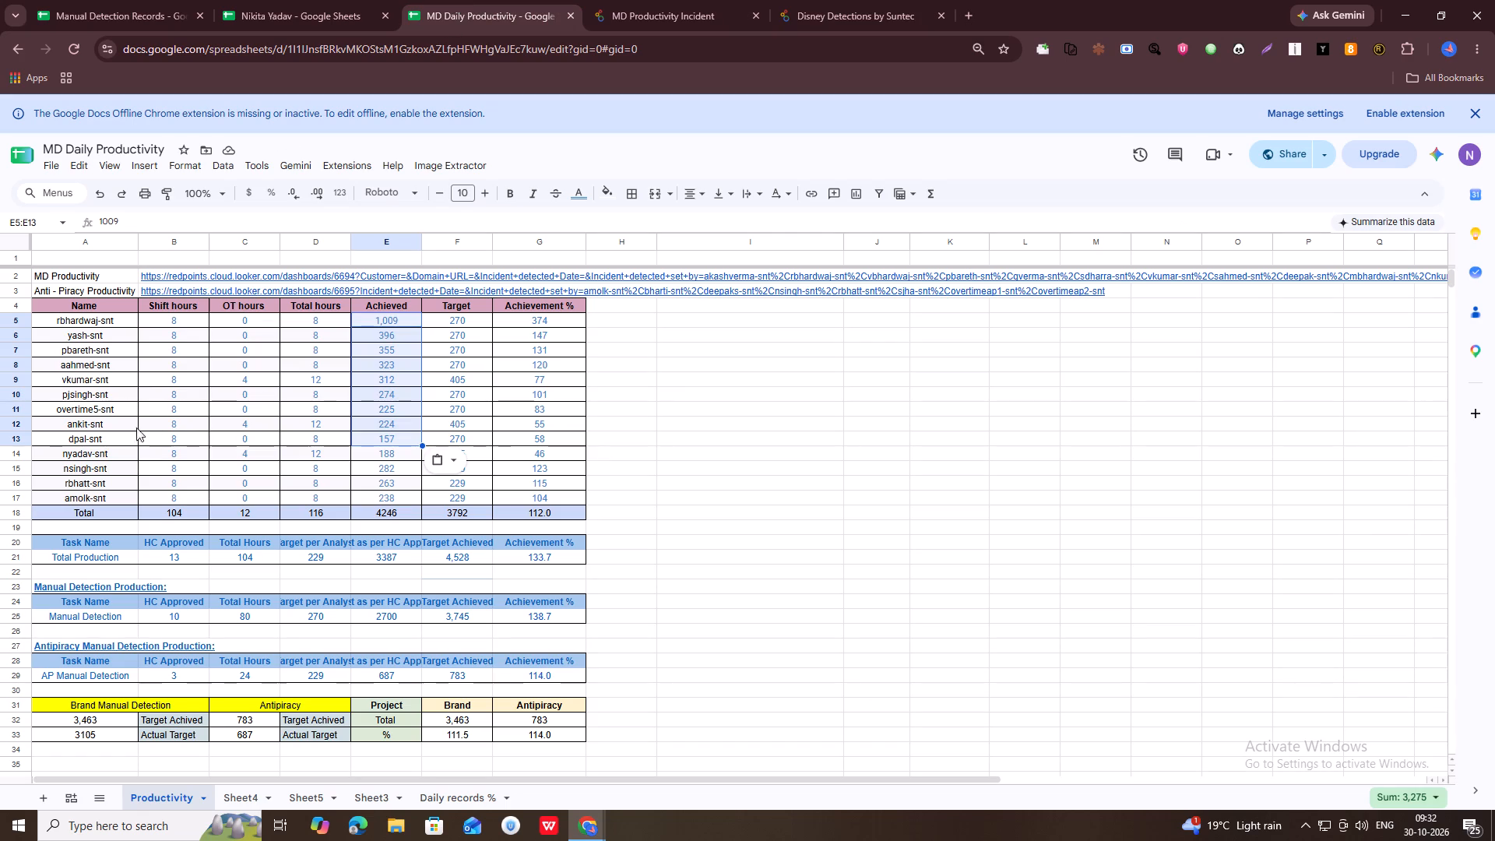
{"action": "left_click", "coordinate": [78, 316]}
{"action": "key", "text": "ctrl+v"}
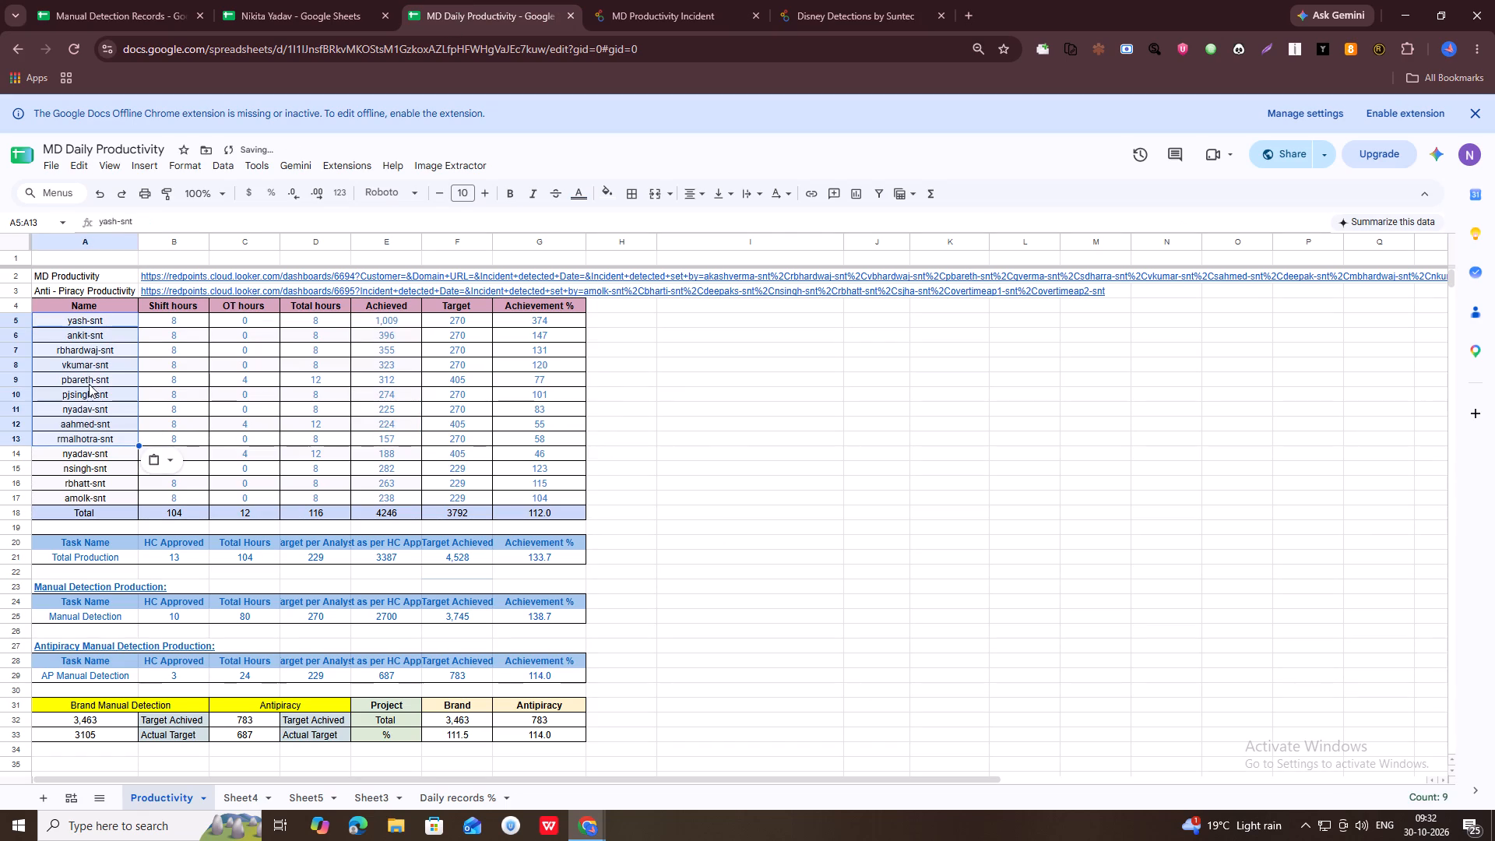
{"action": "left_click", "coordinate": [60, 454]}
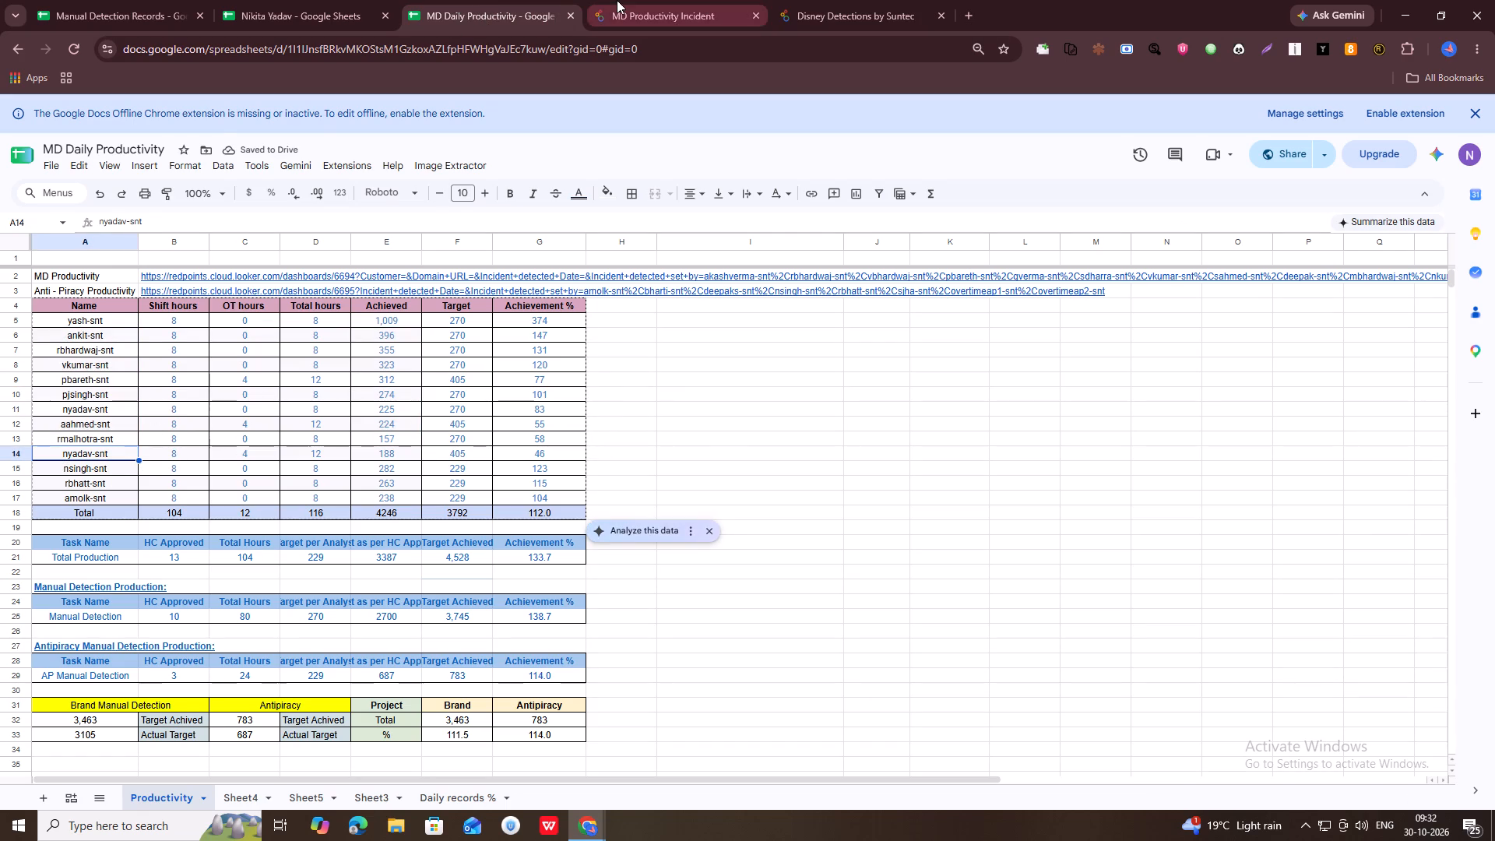
Open the Anti-Piracy Productivity dashboard from its link in the MD Daily Productivity sheet.
{"action": "left_click", "coordinate": [159, 290]}
{"action": "left_click", "coordinate": [236, 308]}
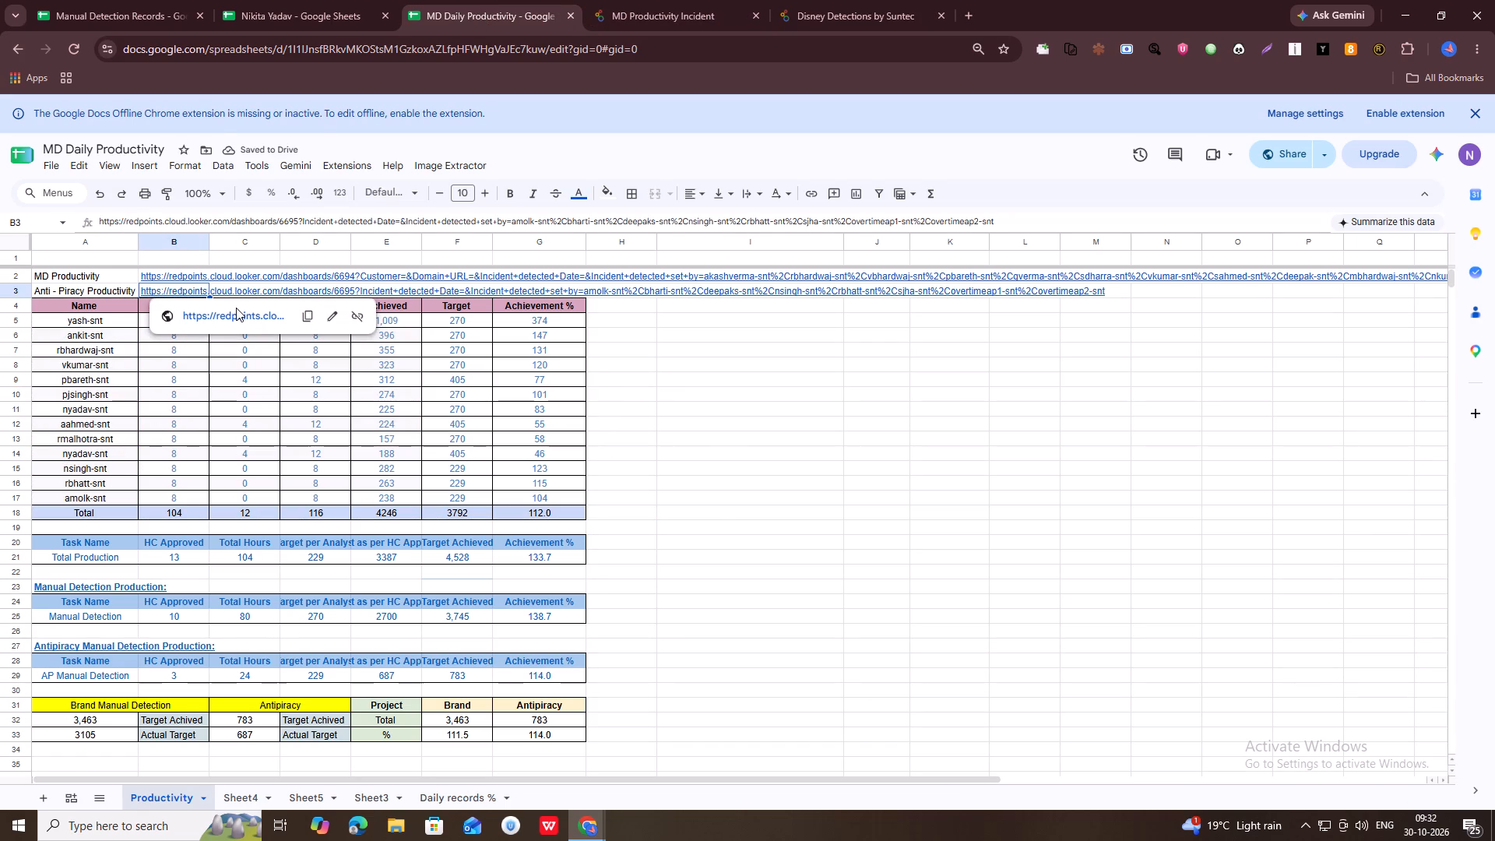
{"action": "left_click", "coordinate": [232, 319]}
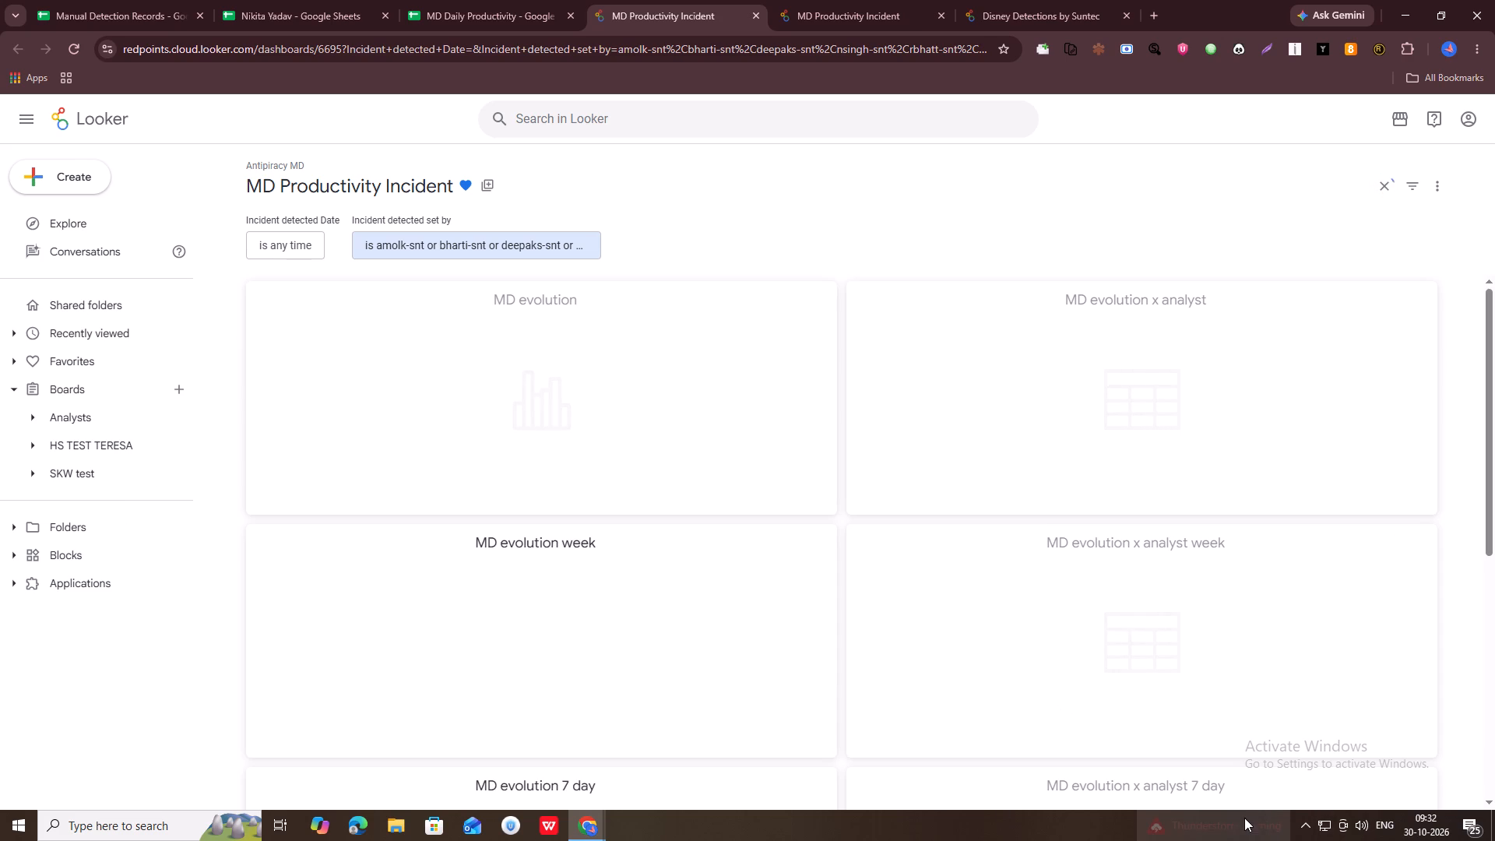
Order the Antipiracy MD evolution x analyst 7 day table's dates newest first and sort analysts by 2026-10-29 links, highest first.
{"action": "scroll", "coordinate": [1134, 634], "scroll_direction": "up", "scroll_amount": 8}
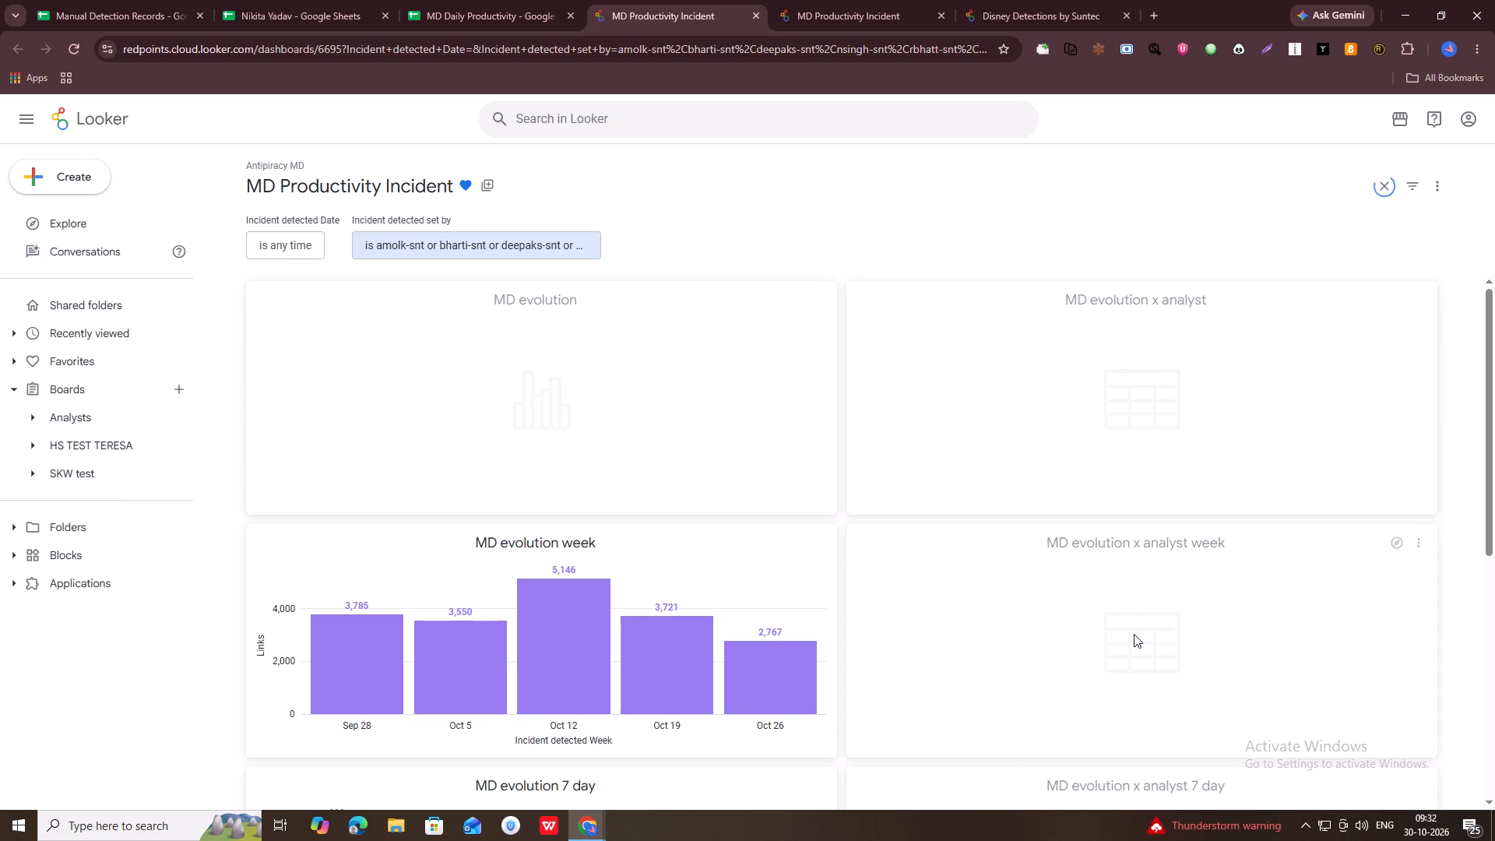
{"action": "scroll", "coordinate": [1292, 538], "scroll_direction": "down", "scroll_amount": 14}
{"action": "scroll", "coordinate": [1292, 538], "scroll_direction": "down", "scroll_amount": 7}
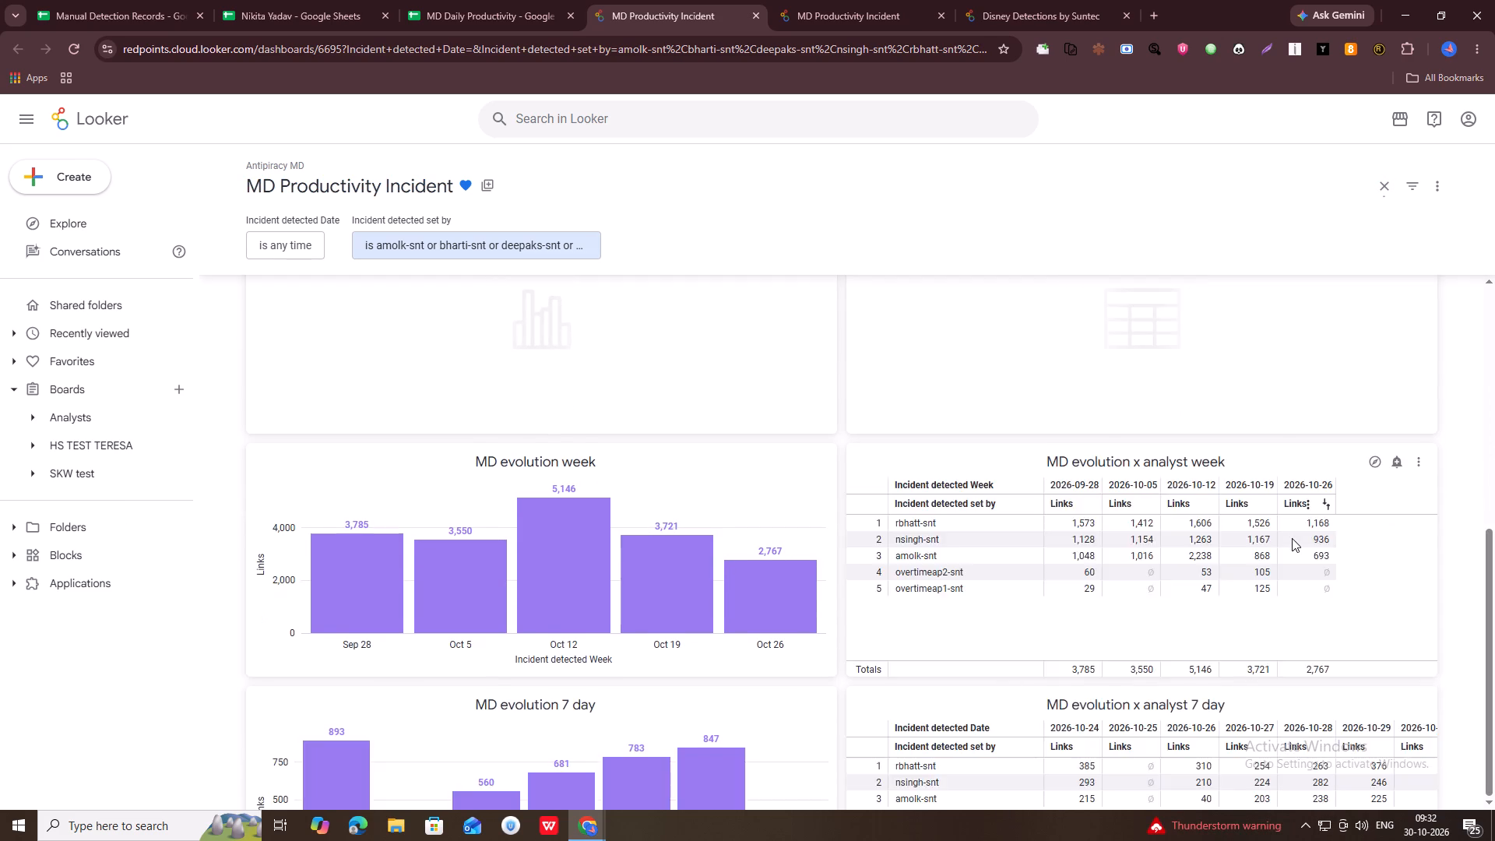
{"action": "scroll", "coordinate": [1292, 538], "scroll_direction": "down", "scroll_amount": 7}
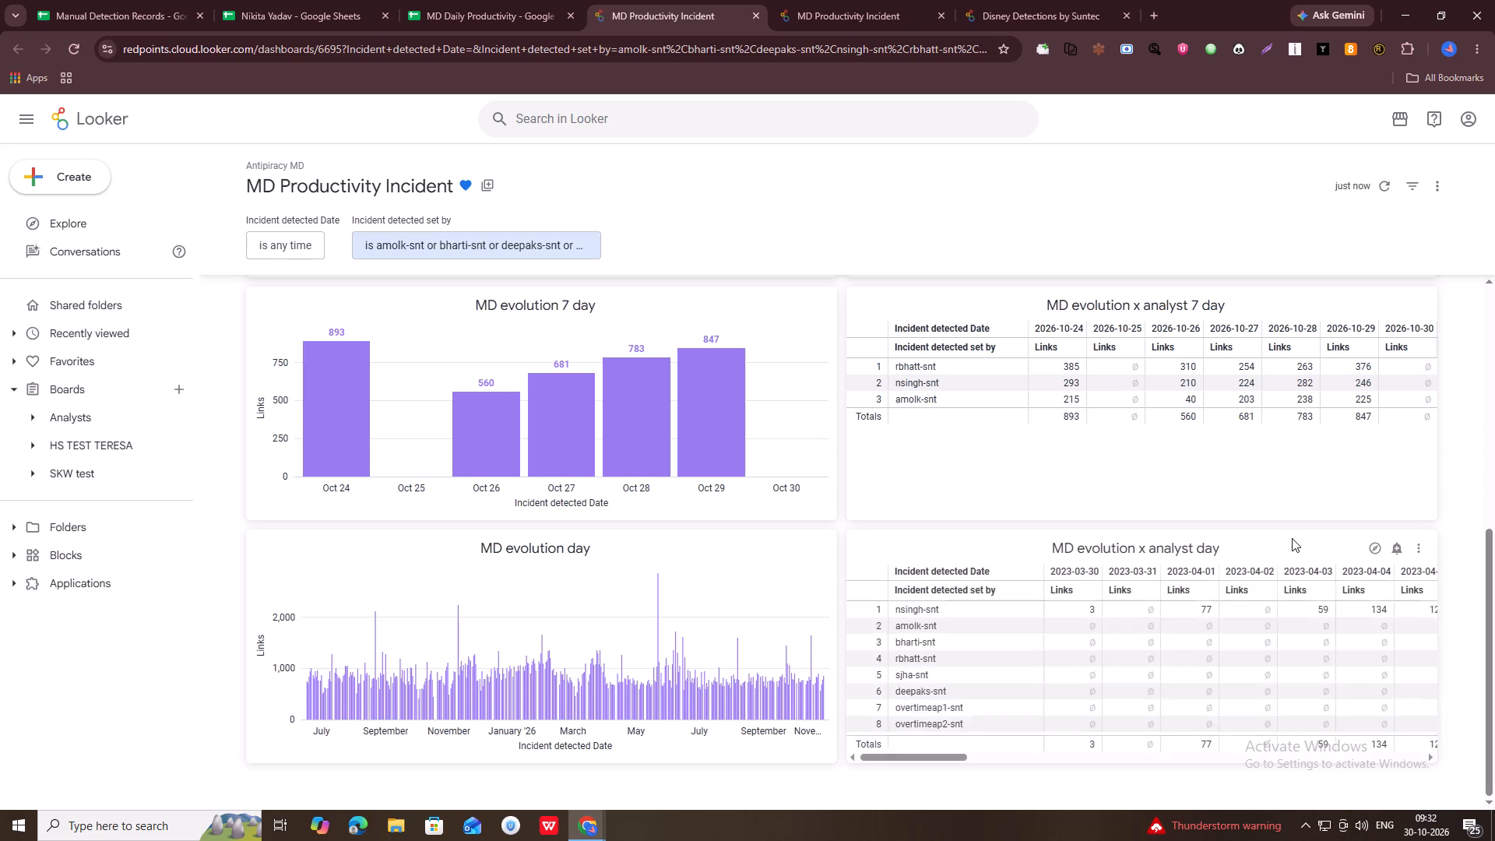
{"action": "scroll", "coordinate": [1137, 539], "scroll_direction": "down", "scroll_amount": 6}
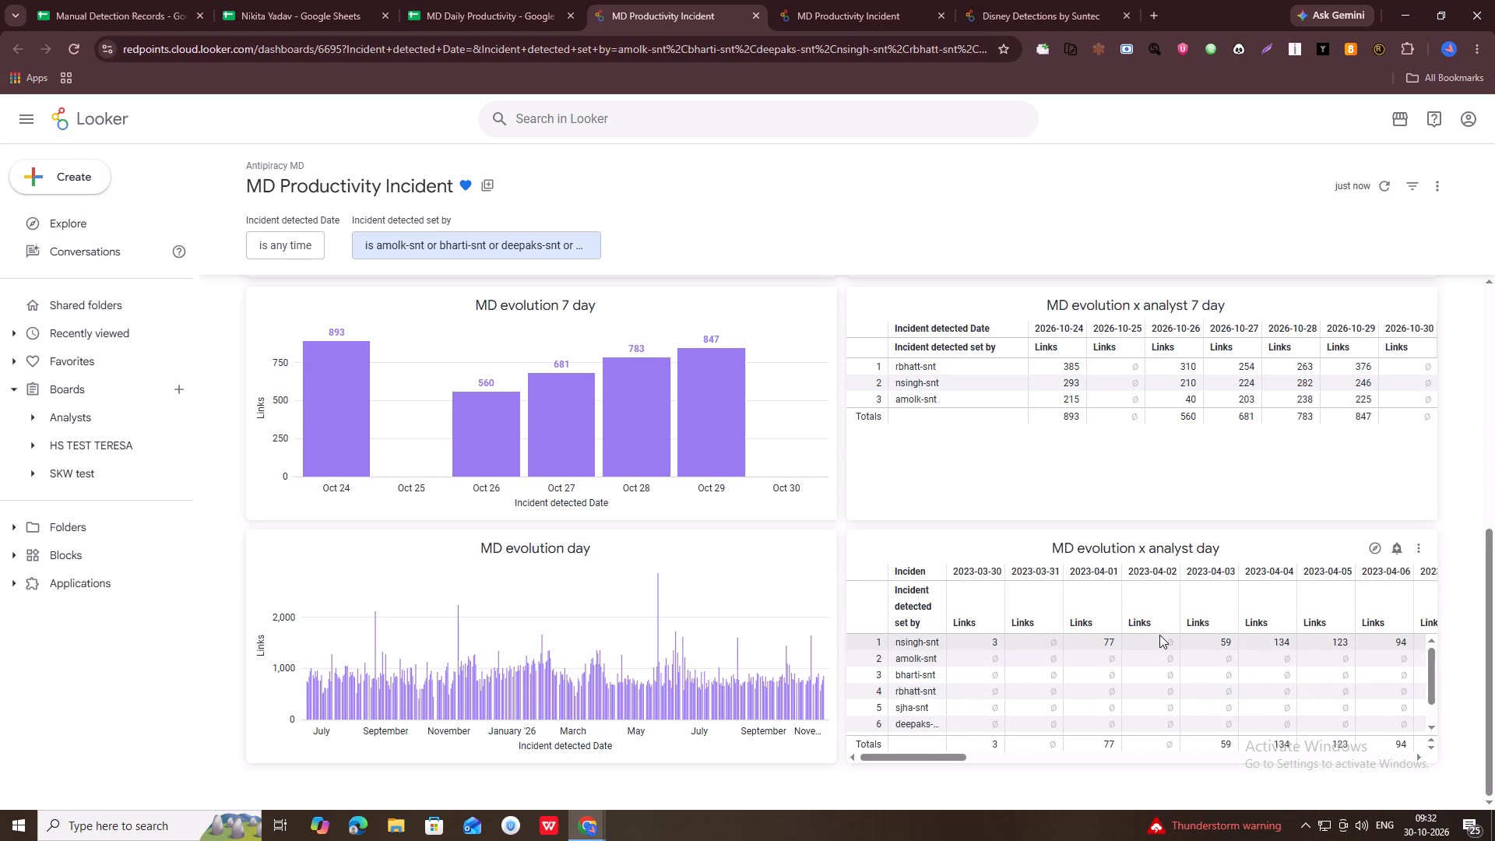
{"action": "left_click", "coordinate": [1020, 327]}
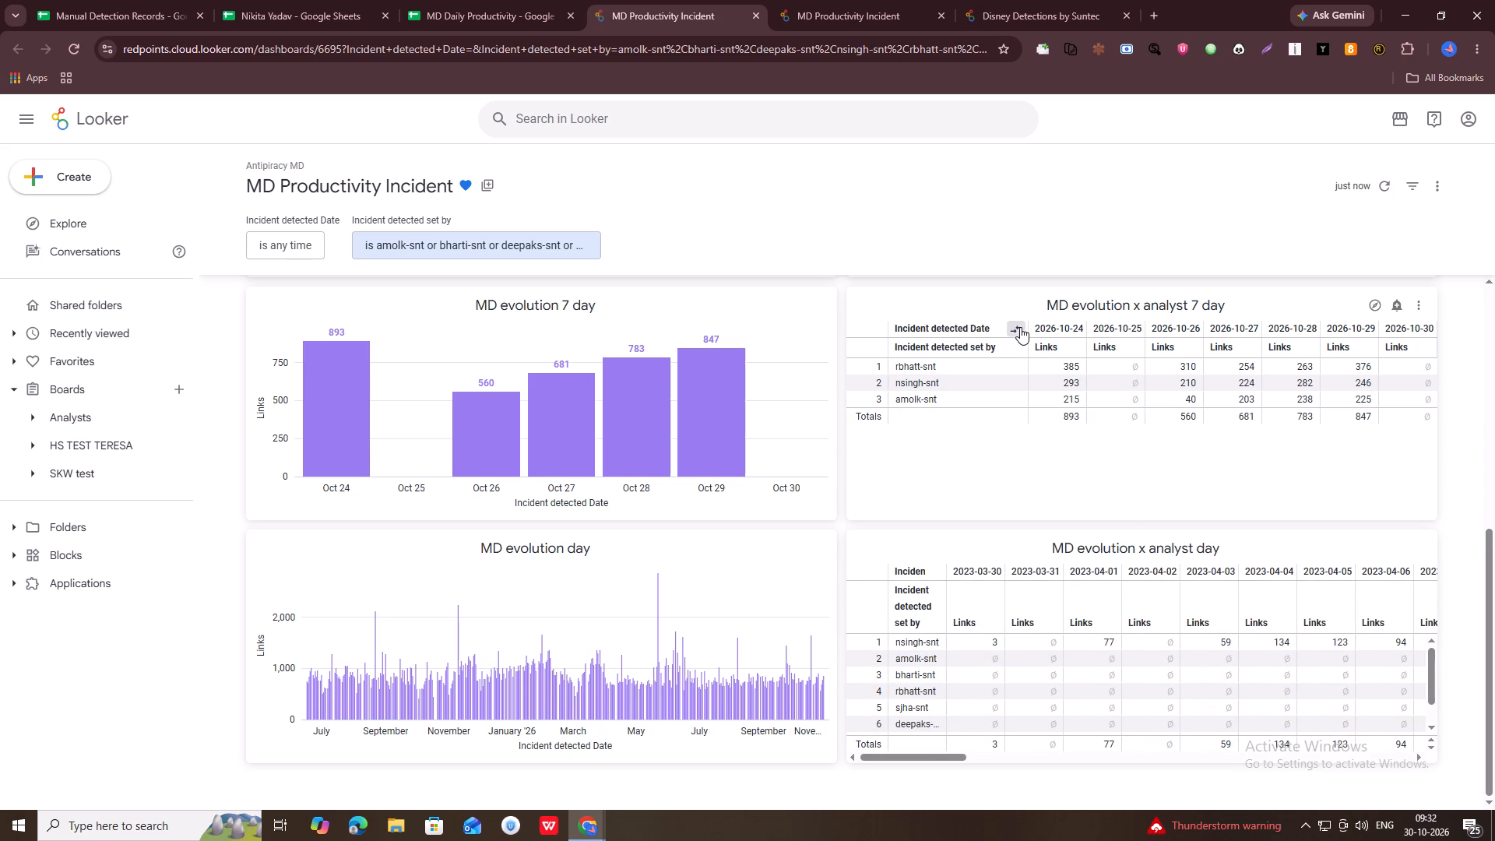
{"action": "left_click", "coordinate": [1141, 352]}
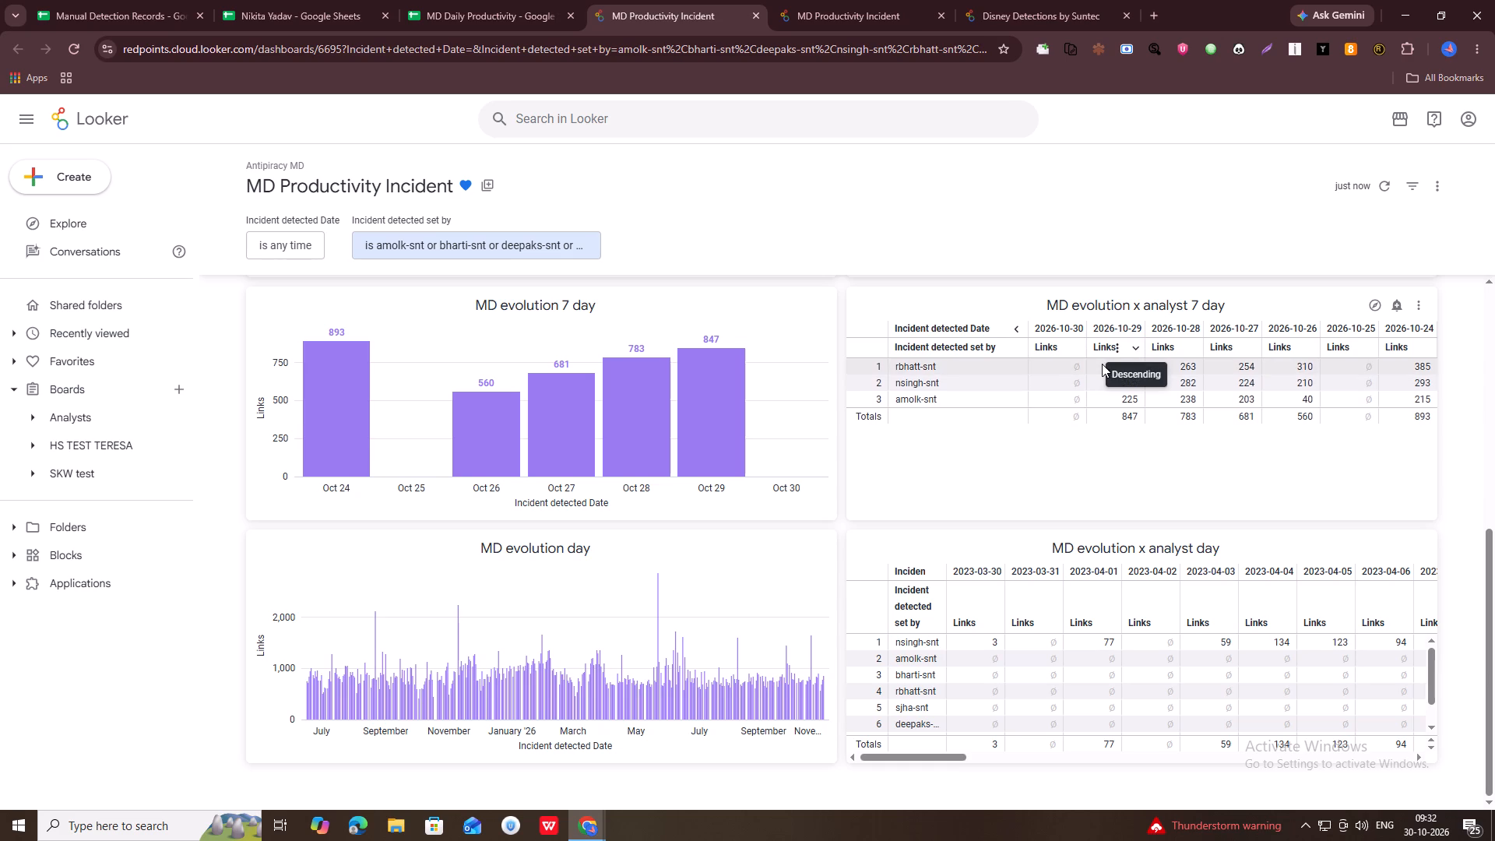
Copy the three antipiracy analysts' 2026-10-29 link counts into the MD Daily Productivity sheet's Achieved column, starting at E14.
{"action": "left_click_drag", "start_coordinate": [1102, 364], "coordinate": [1096, 401]}
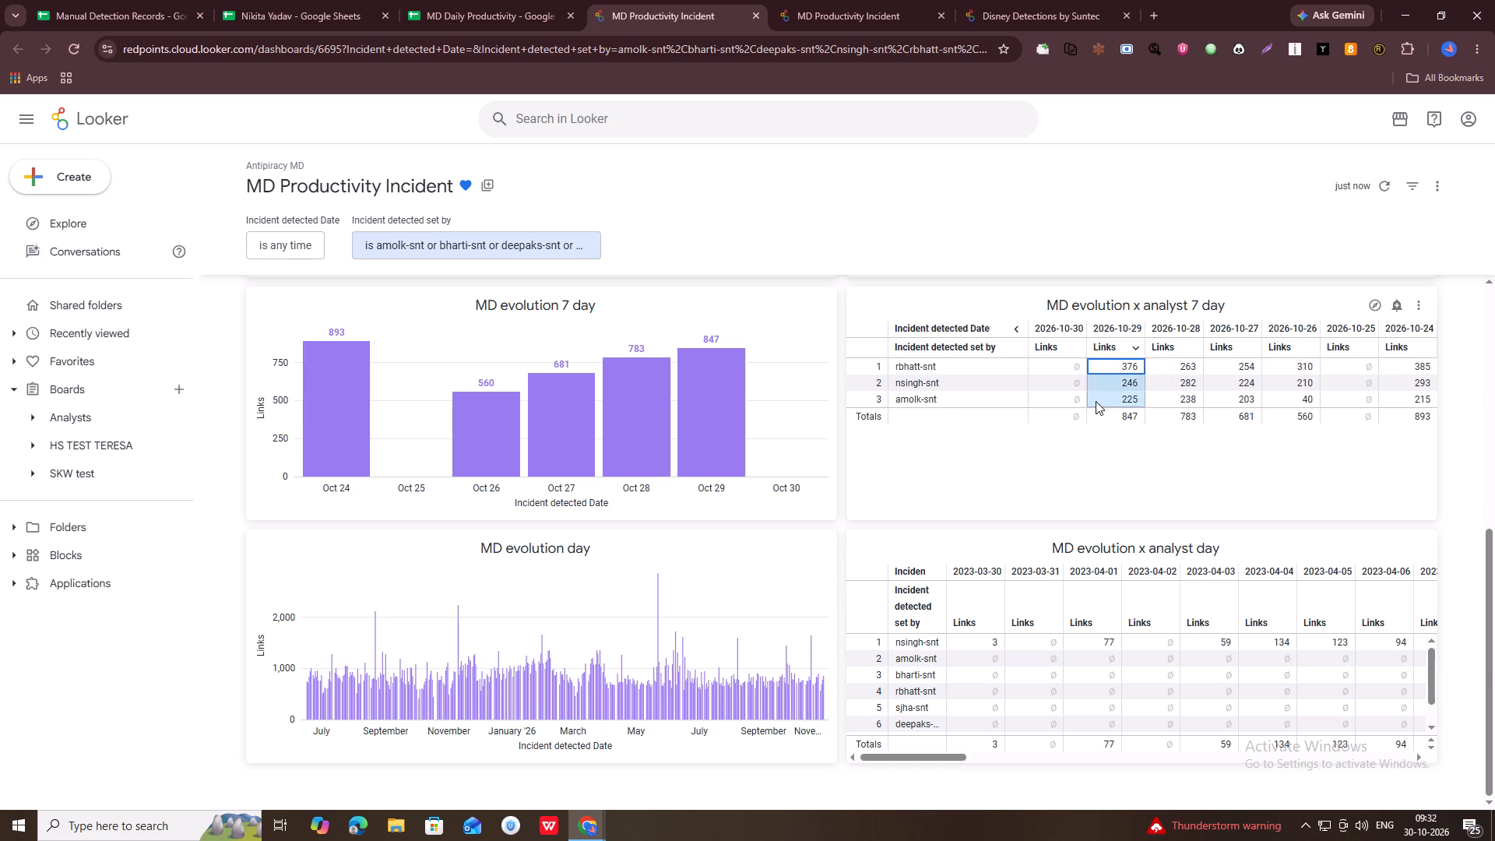
{"action": "key", "text": "ctrl+c"}
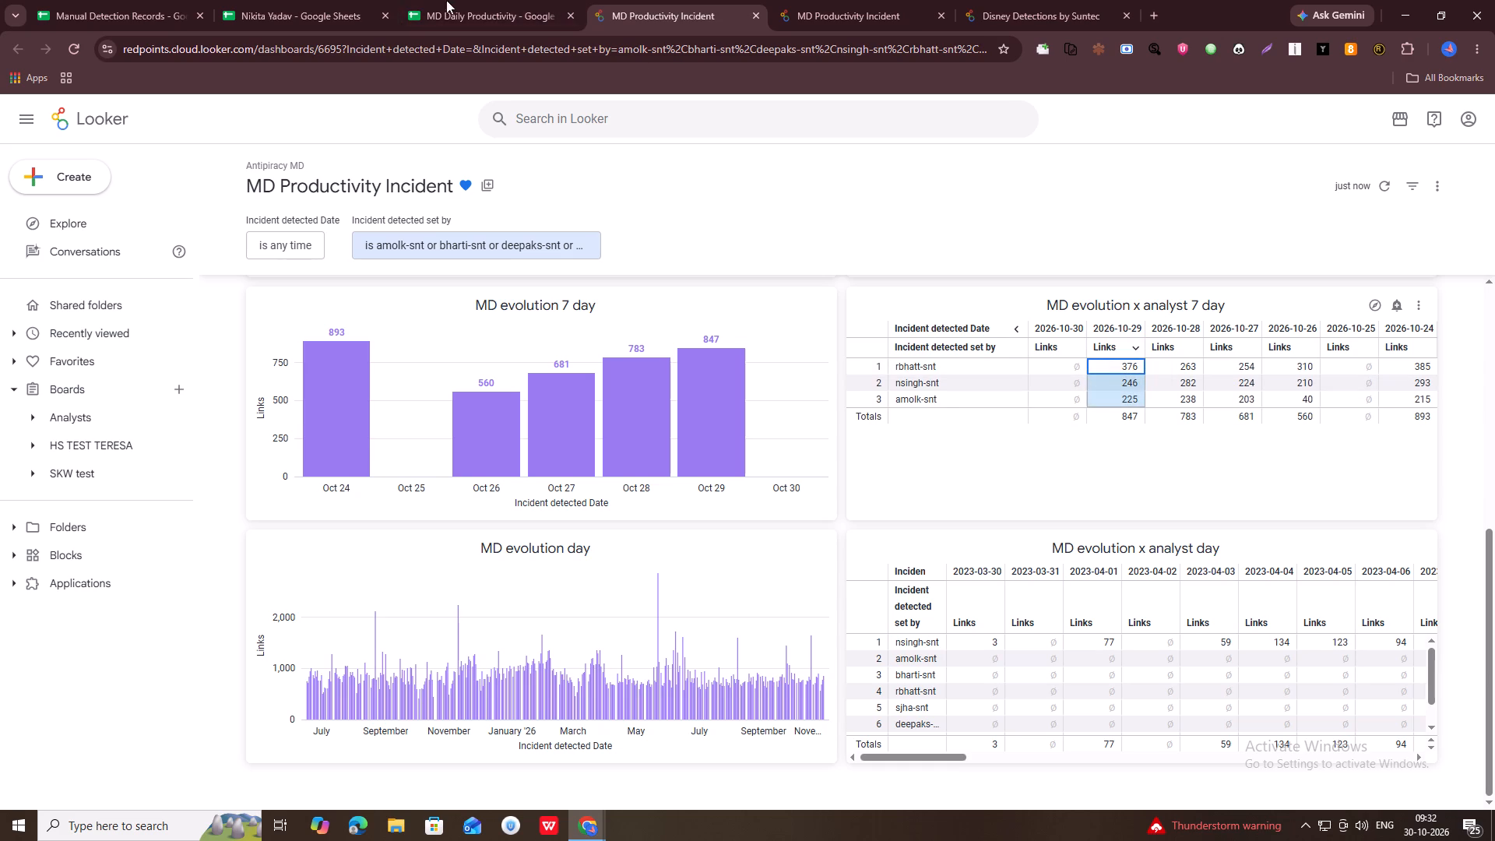
{"action": "left_click", "coordinate": [452, 0]}
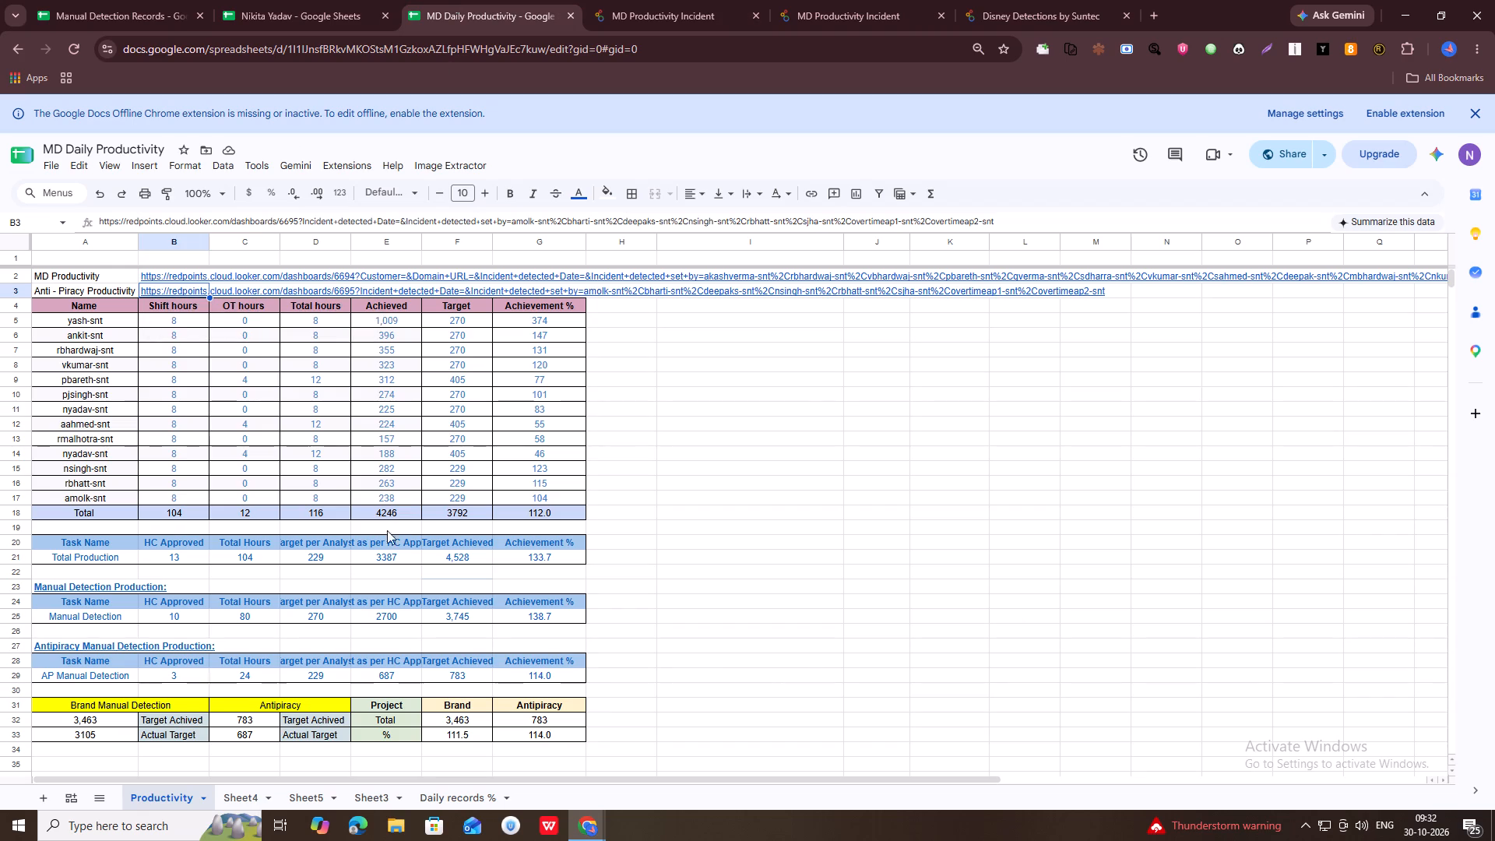
{"action": "left_click", "coordinate": [367, 450]}
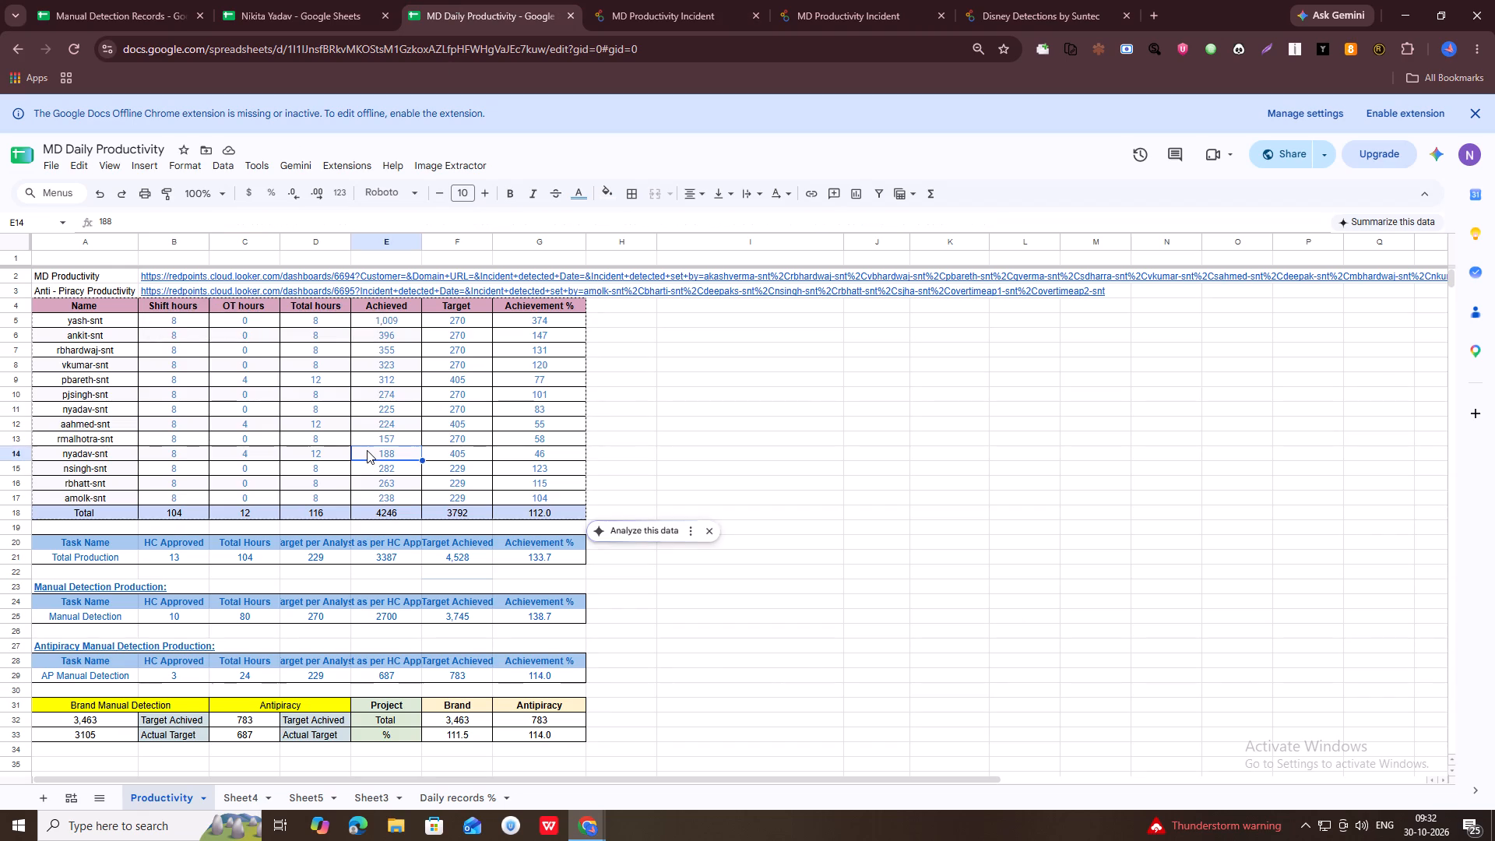
{"action": "key", "text": "ctrl+v"}
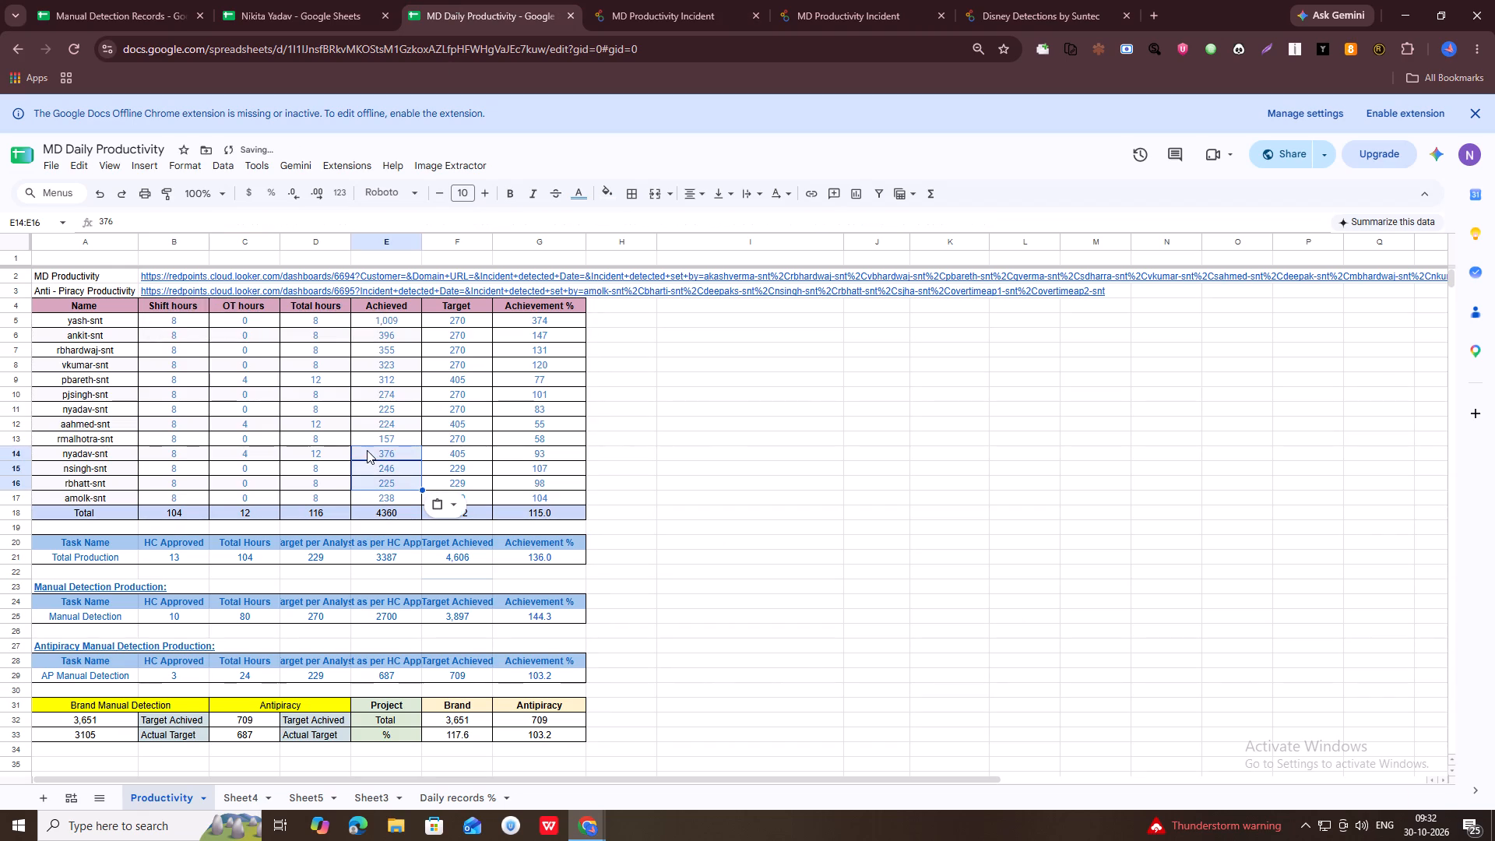
{"action": "left_click", "coordinate": [0, 496]}
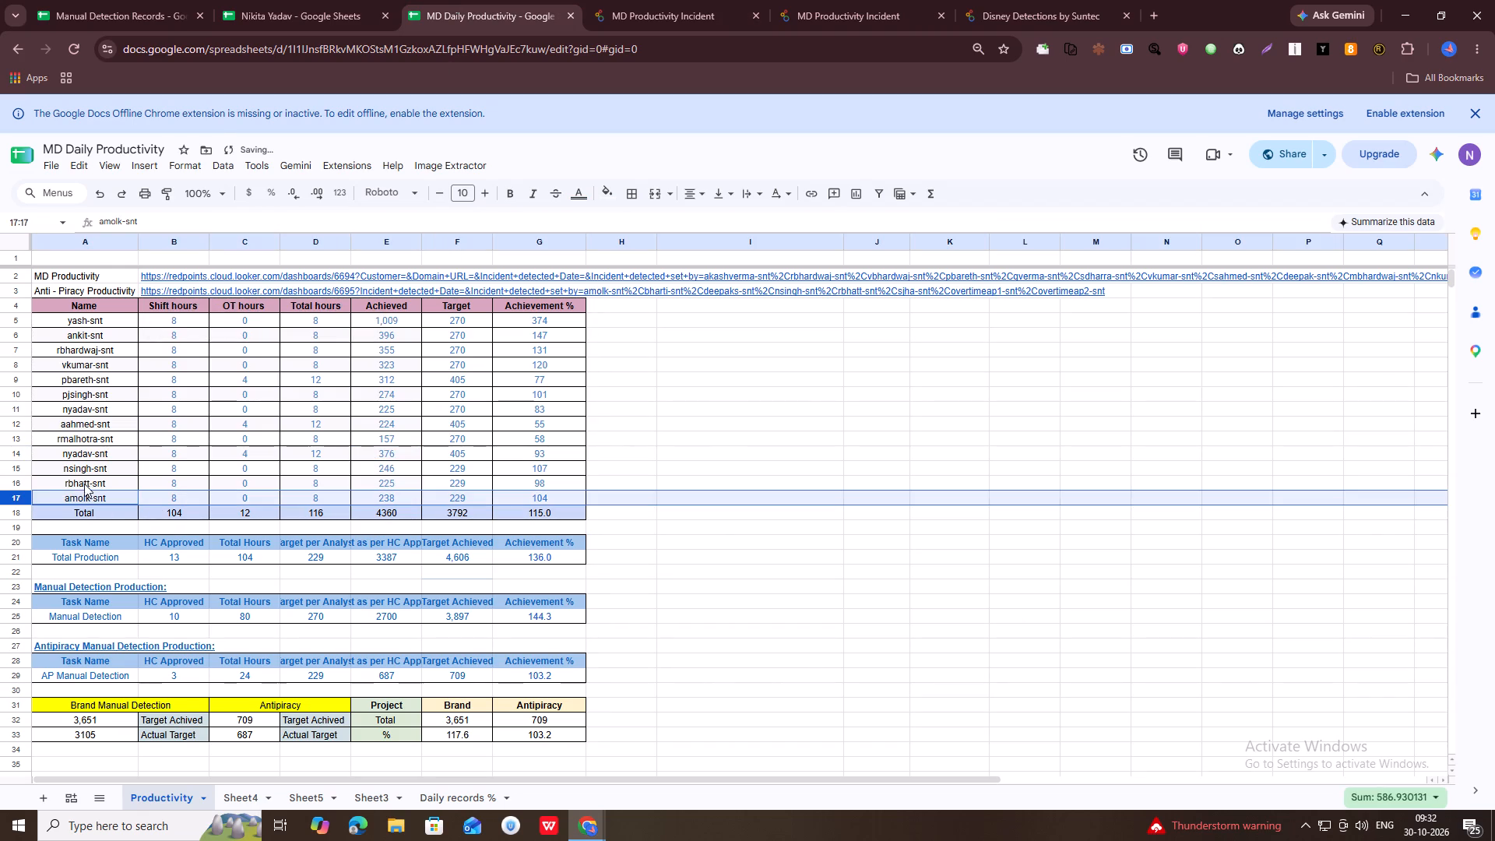
{"action": "left_click", "coordinate": [90, 495]}
{"action": "right_click", "coordinate": [90, 495]}
{"action": "left_click", "coordinate": [143, 428]}
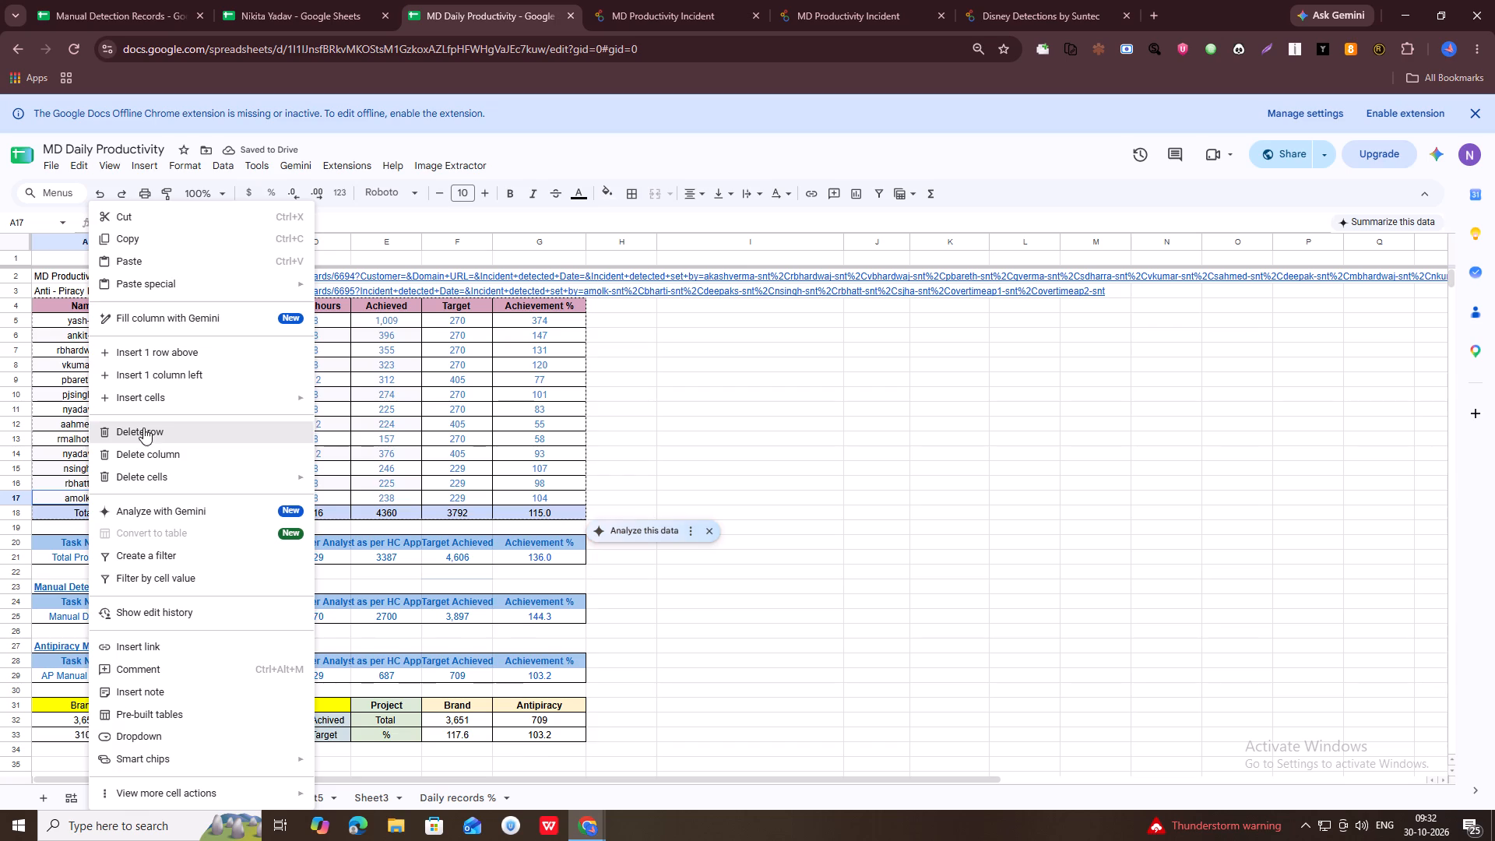
{"action": "left_click", "coordinate": [733, 0]}
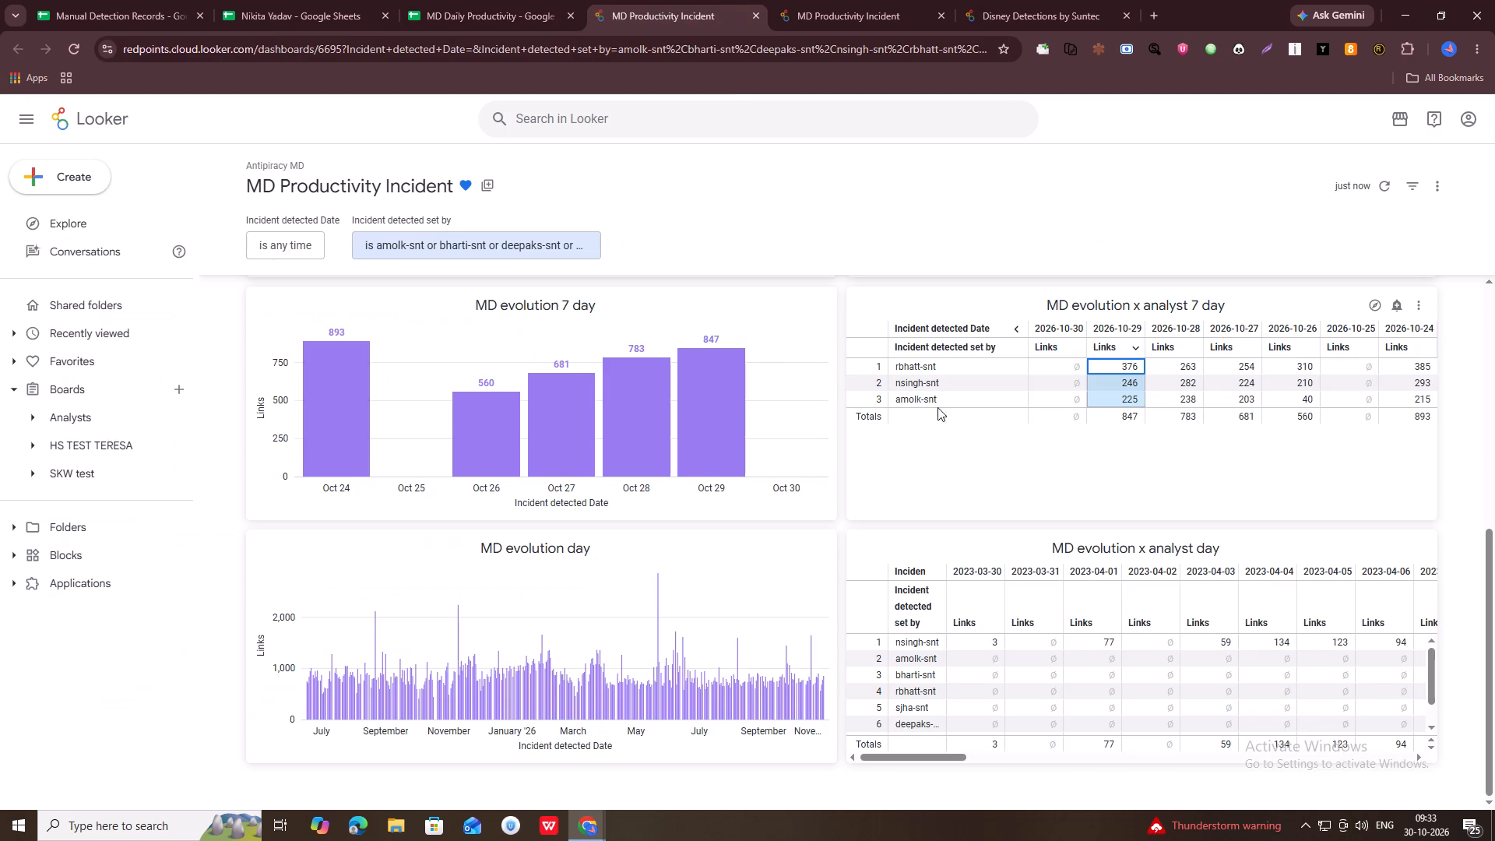
{"action": "left_click_drag", "start_coordinate": [936, 362], "coordinate": [934, 397]}
{"action": "key", "text": "ctrl+c"}
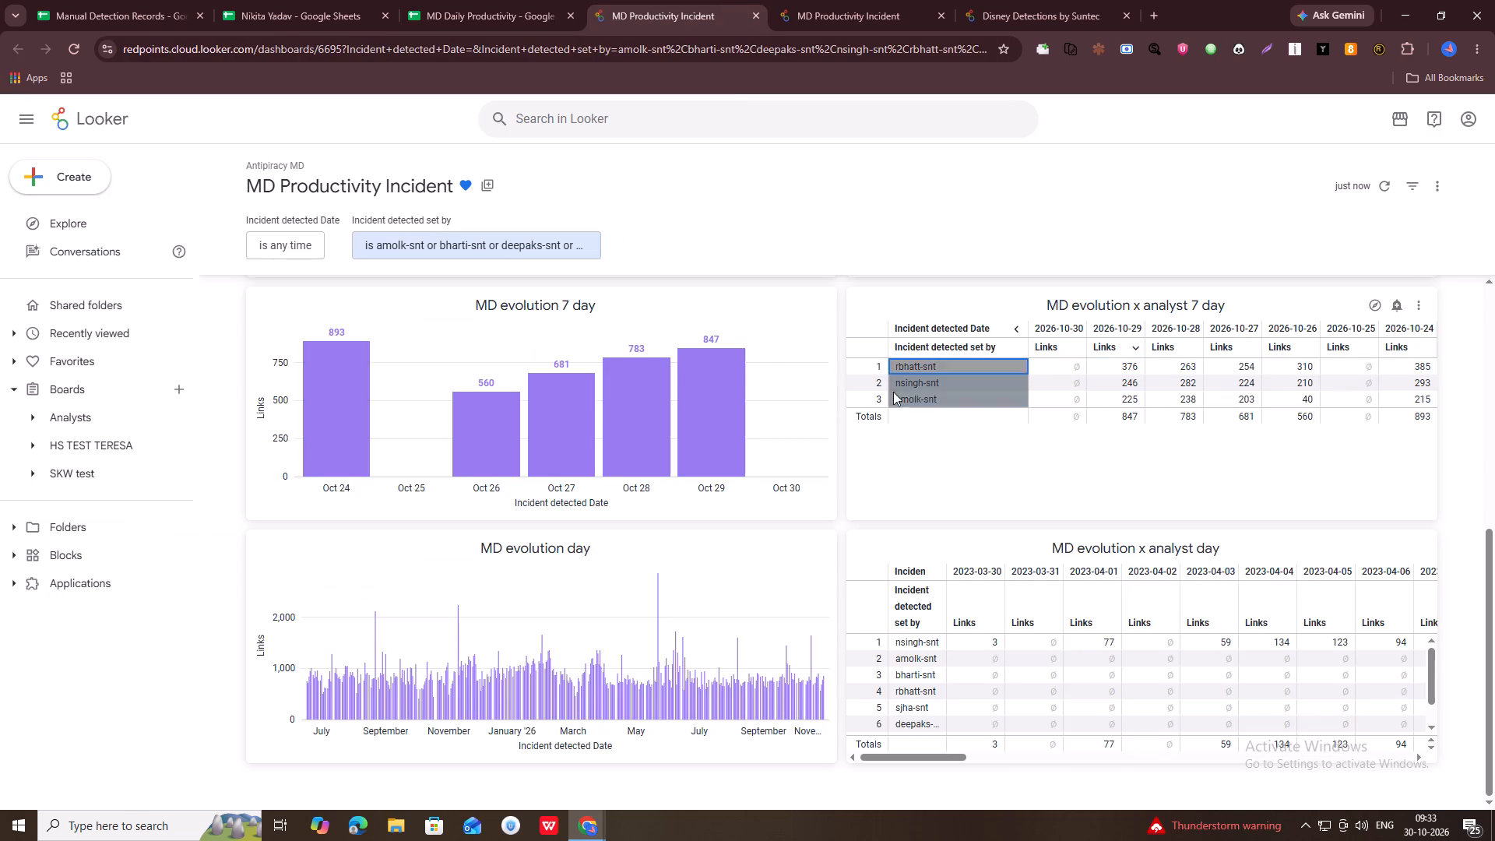
{"action": "left_click", "coordinate": [461, 0]}
{"action": "left_click", "coordinate": [62, 456]}
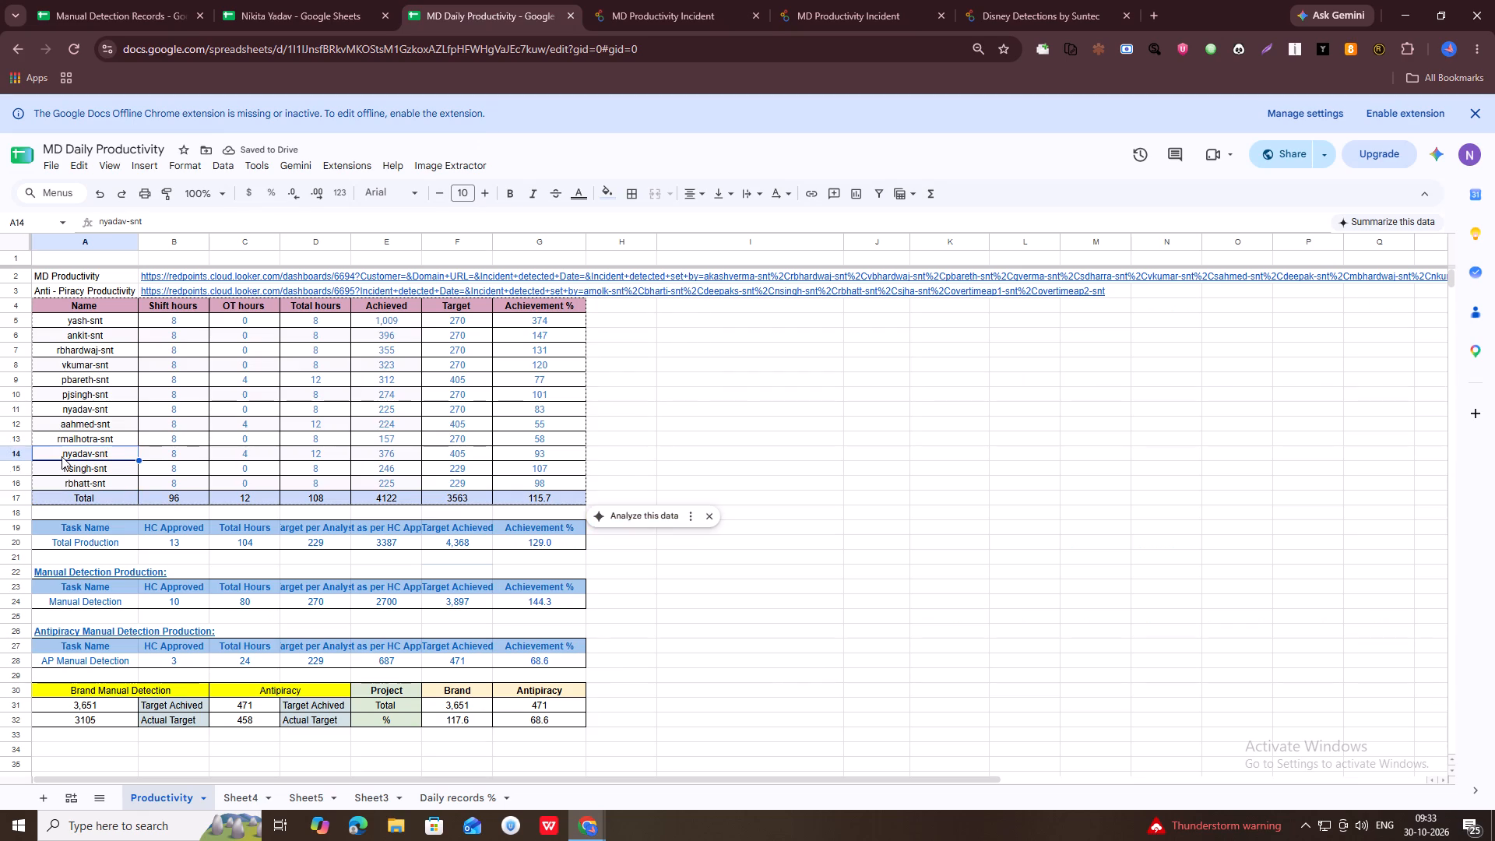
{"action": "key", "text": "ctrl+v"}
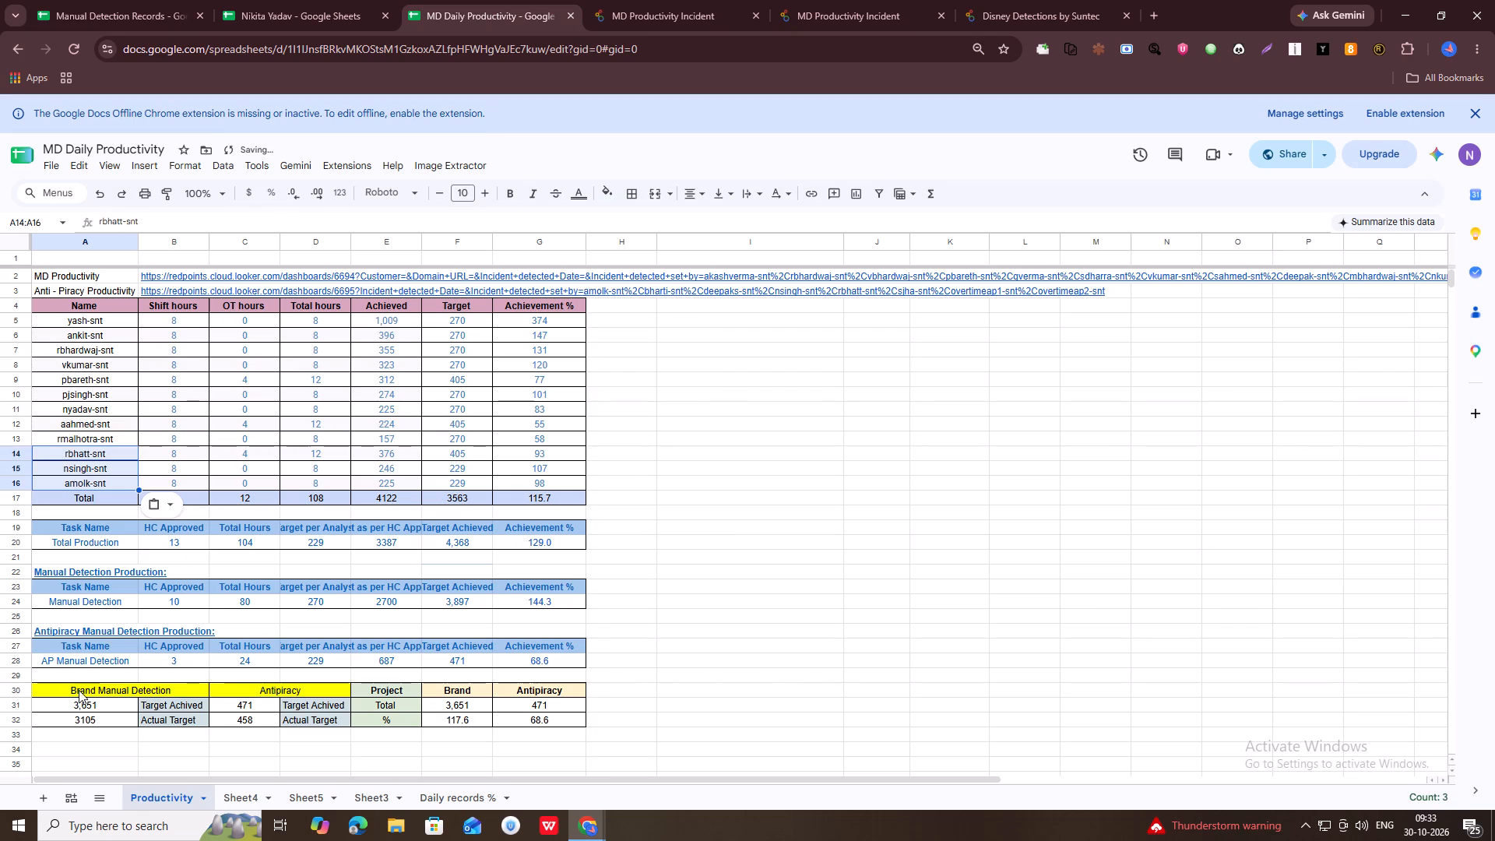
{"action": "left_click", "coordinate": [79, 709]}
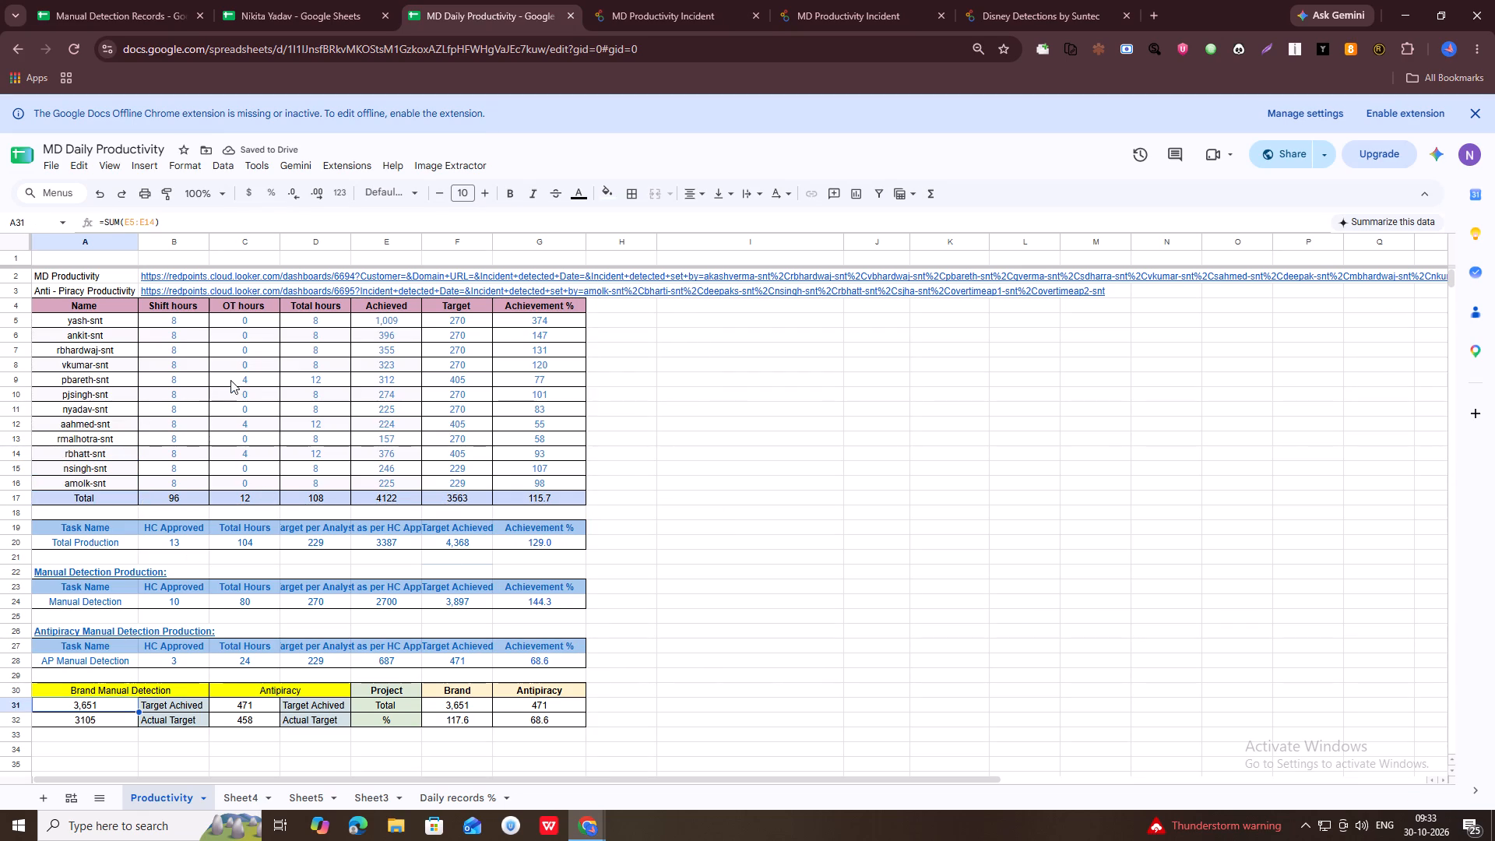
{"action": "left_click", "coordinate": [241, 382]}
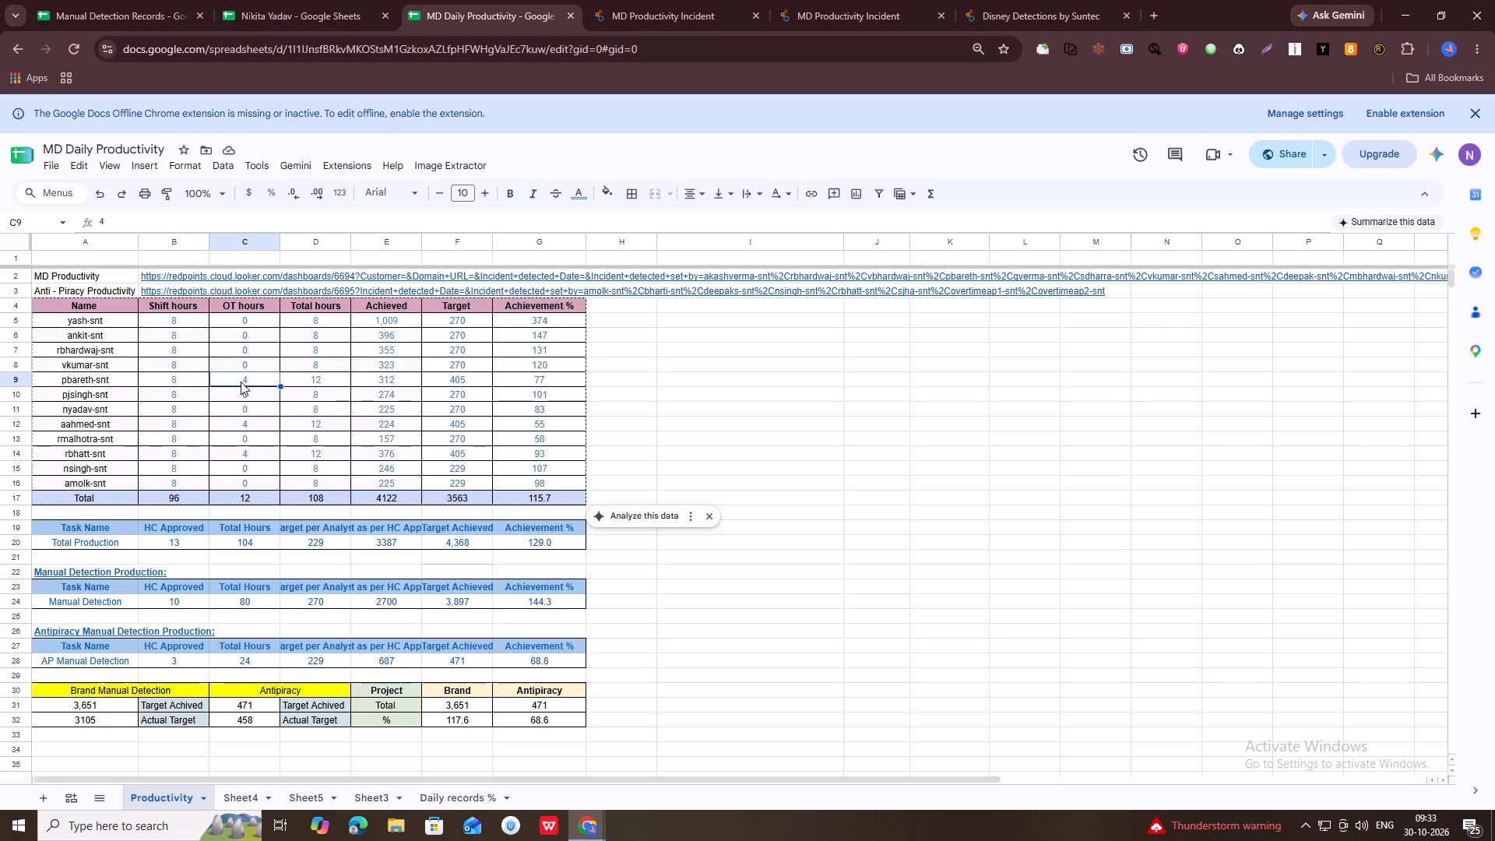
{"action": "key", "text": "ctrl+d"}
{"action": "key", "text": "Down"}
{"action": "key", "text": "Down"}
{"action": "key", "text": "Down"}
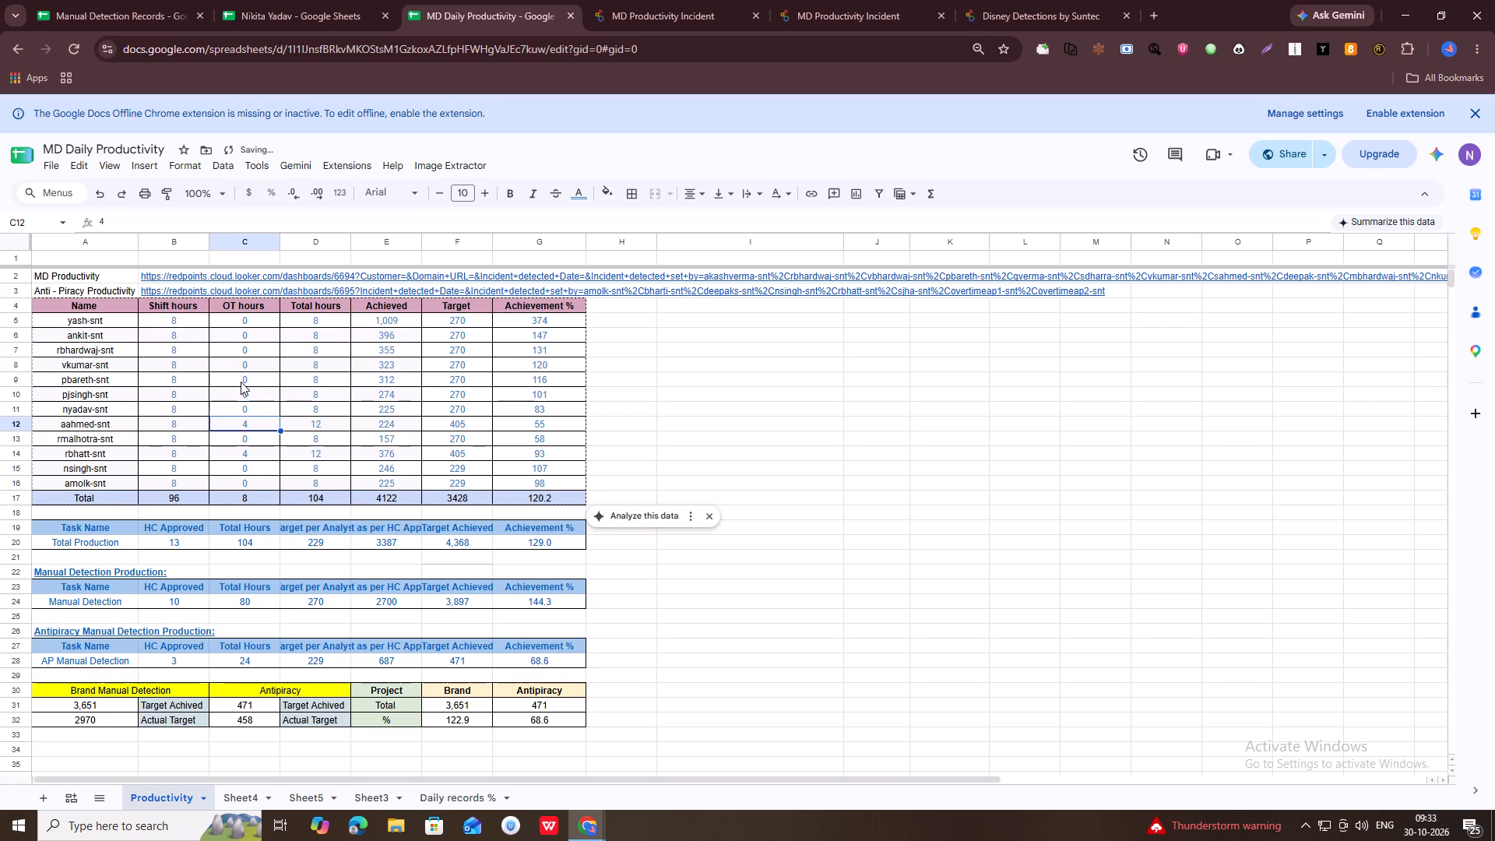
{"action": "key", "text": "ctrl+d"}
{"action": "key", "text": "Down"}
{"action": "key", "text": "Down"}
{"action": "key", "text": "ctrl+d"}
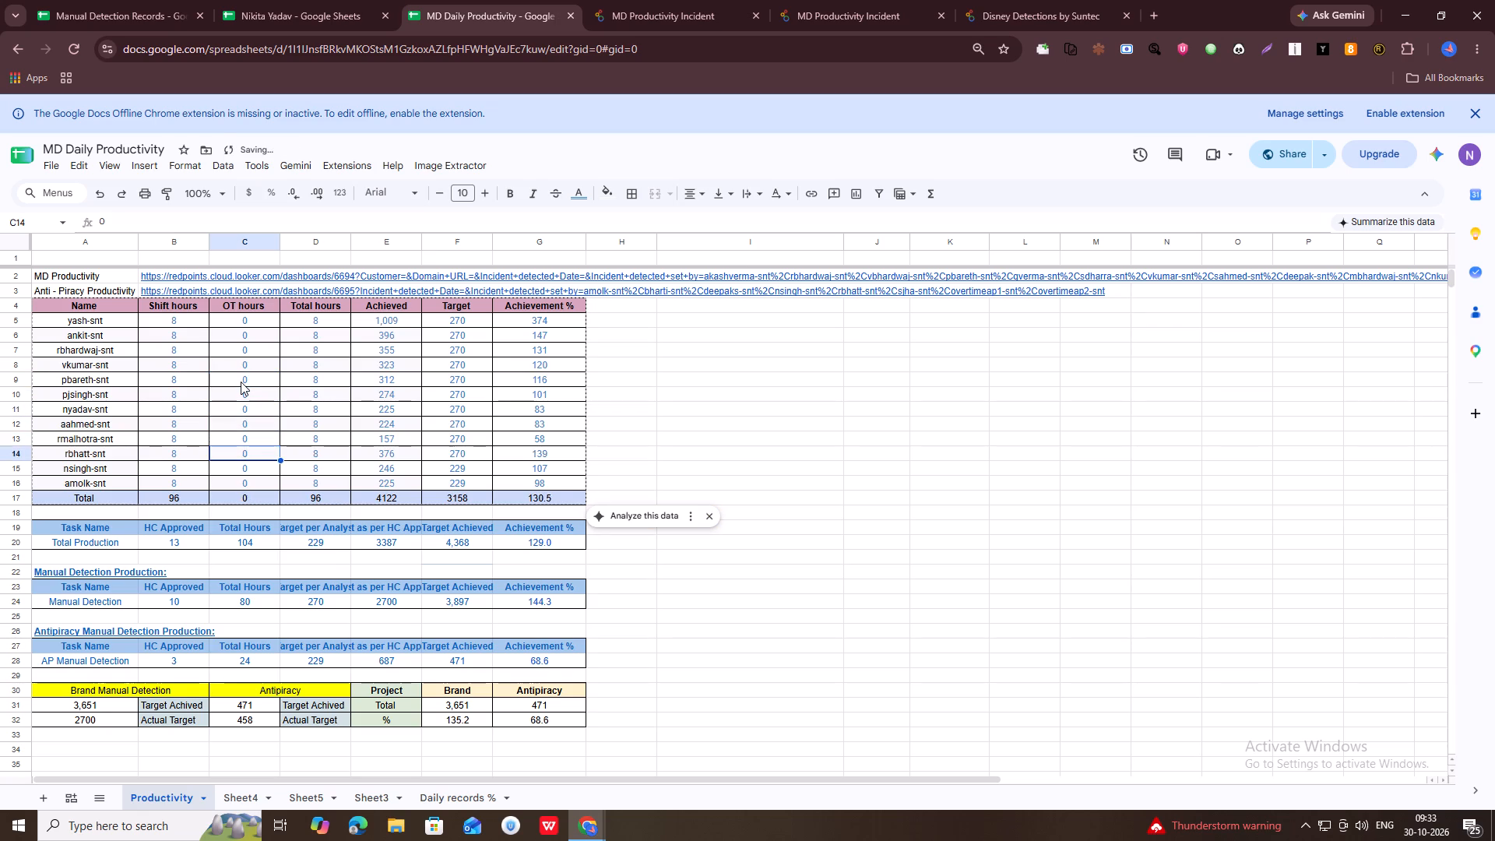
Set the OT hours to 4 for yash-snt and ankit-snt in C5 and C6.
{"action": "key", "text": "Up"}
{"action": "key", "text": "Up"}
{"action": "key", "text": "Up"}
{"action": "key", "text": "ctrl+Up"}
{"action": "key", "text": "Down"}
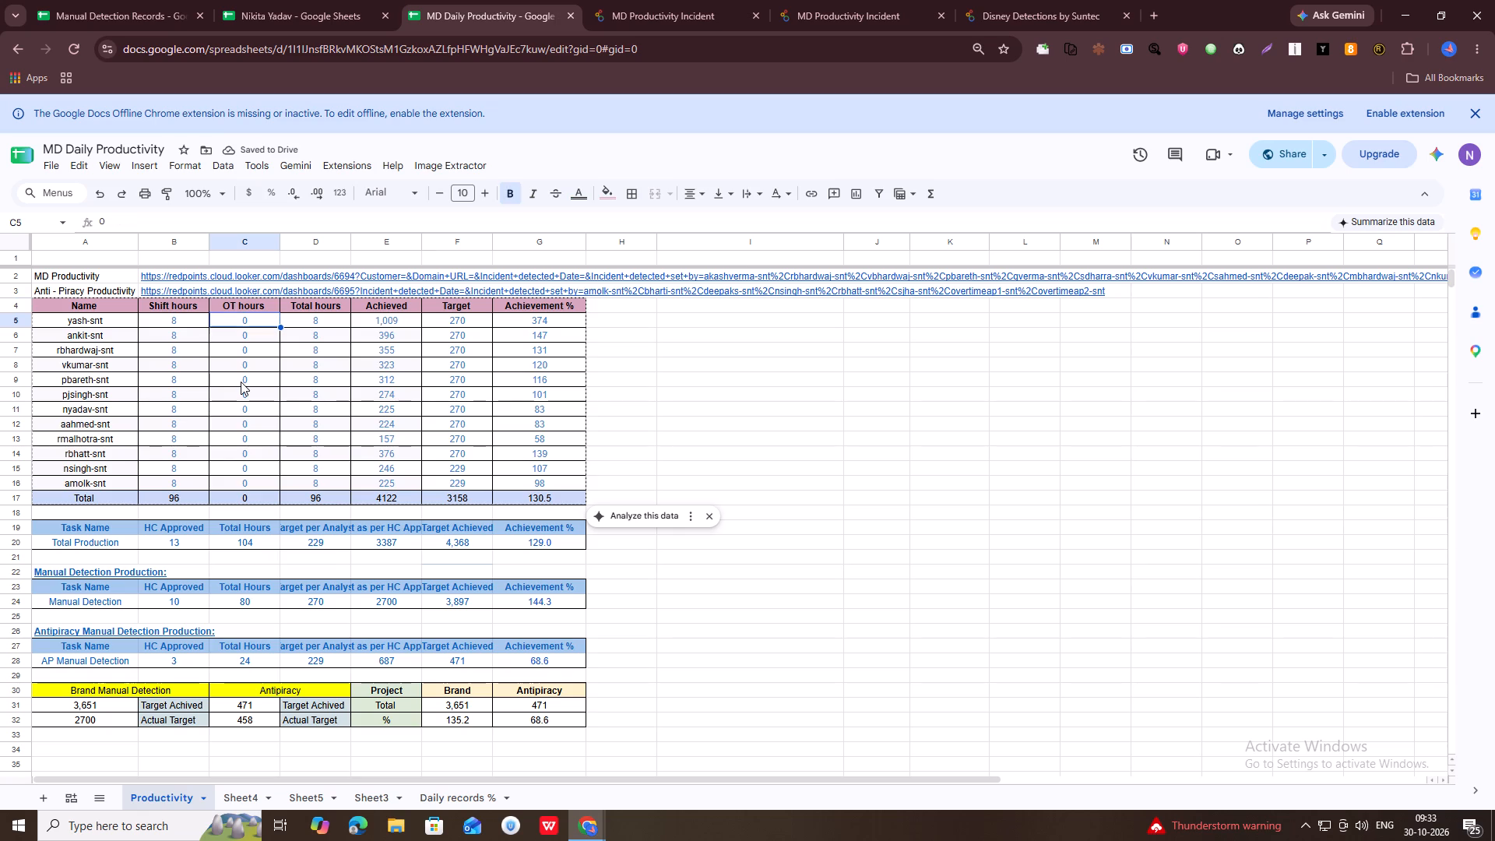
{"action": "key", "text": "4"}
{"action": "key", "text": "Down"}
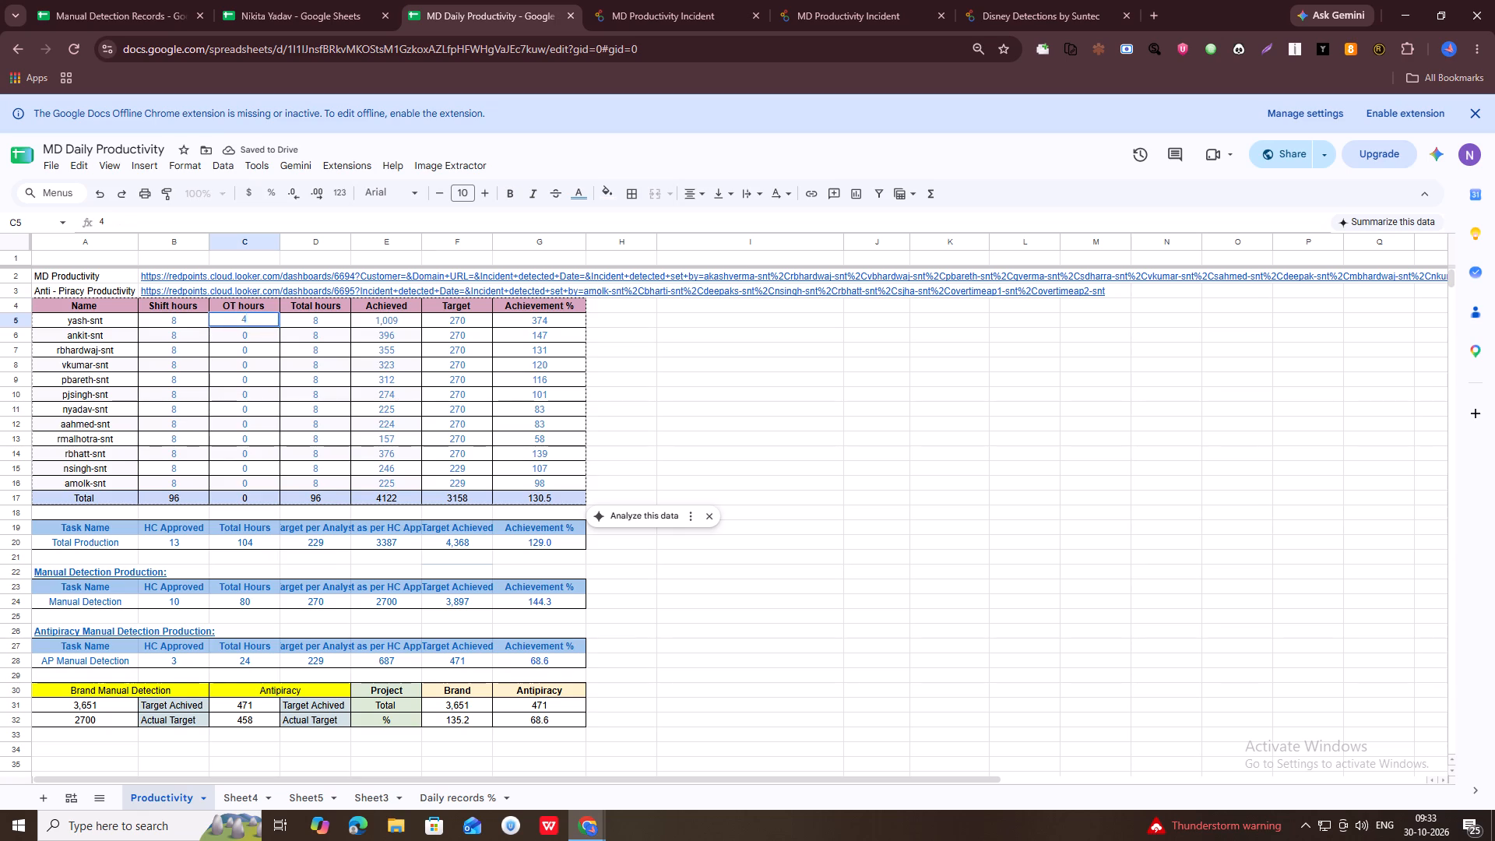
{"action": "key", "text": "4"}
{"action": "key", "text": "Down"}
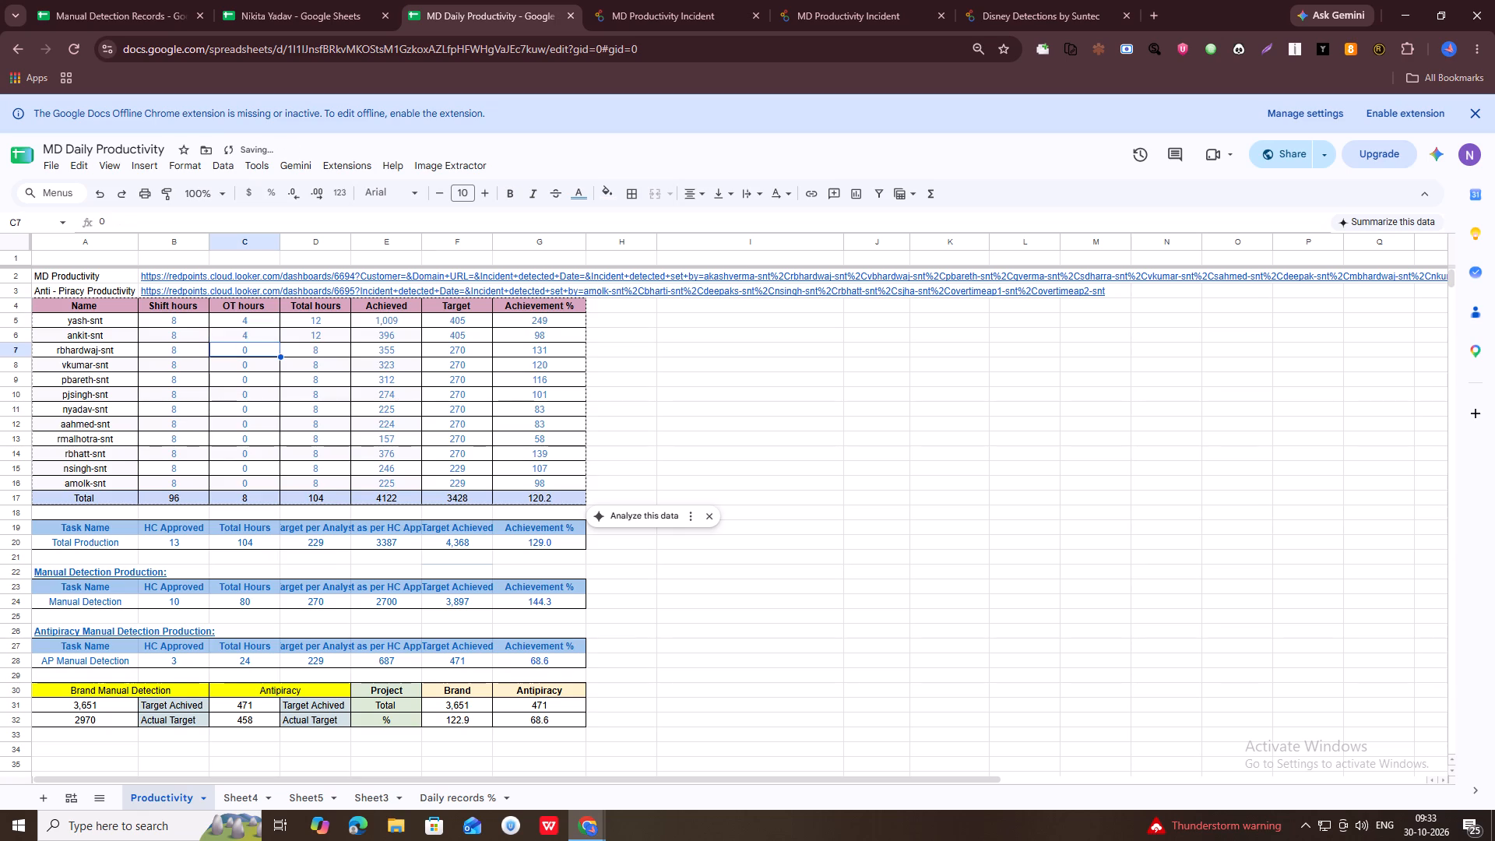
{"action": "key", "text": "Left"}
{"action": "key", "text": "Left"}
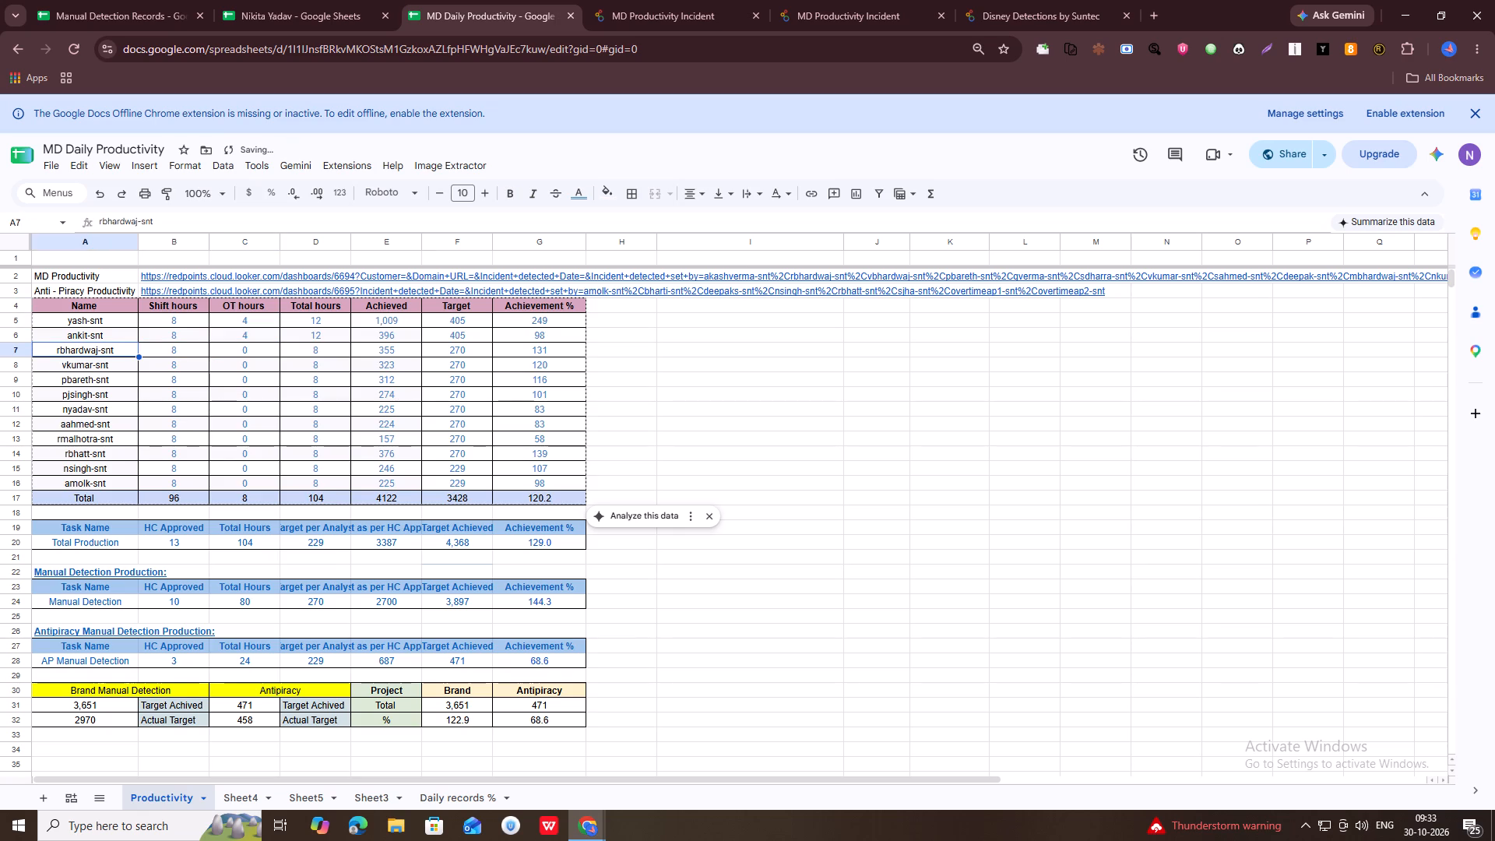
Re-enter the Brand Manual Detection Target Achieved formula in A31 as the sum of E5:E13.
{"action": "left_click", "coordinate": [73, 709]}
{"action": "key", "text": "F2"}
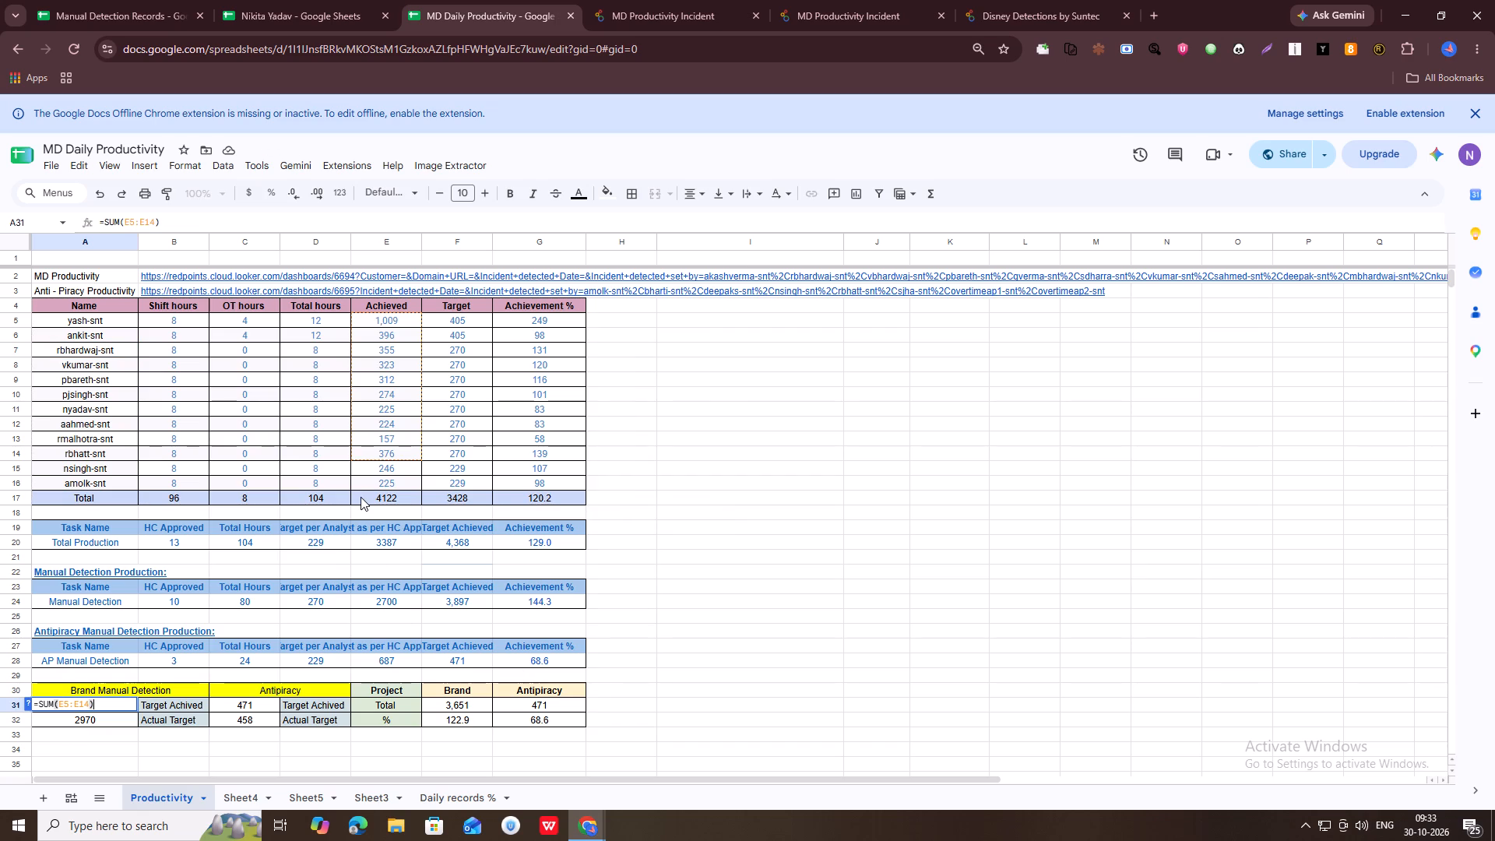
{"action": "key", "text": "Return"}
{"action": "key", "text": "Up"}
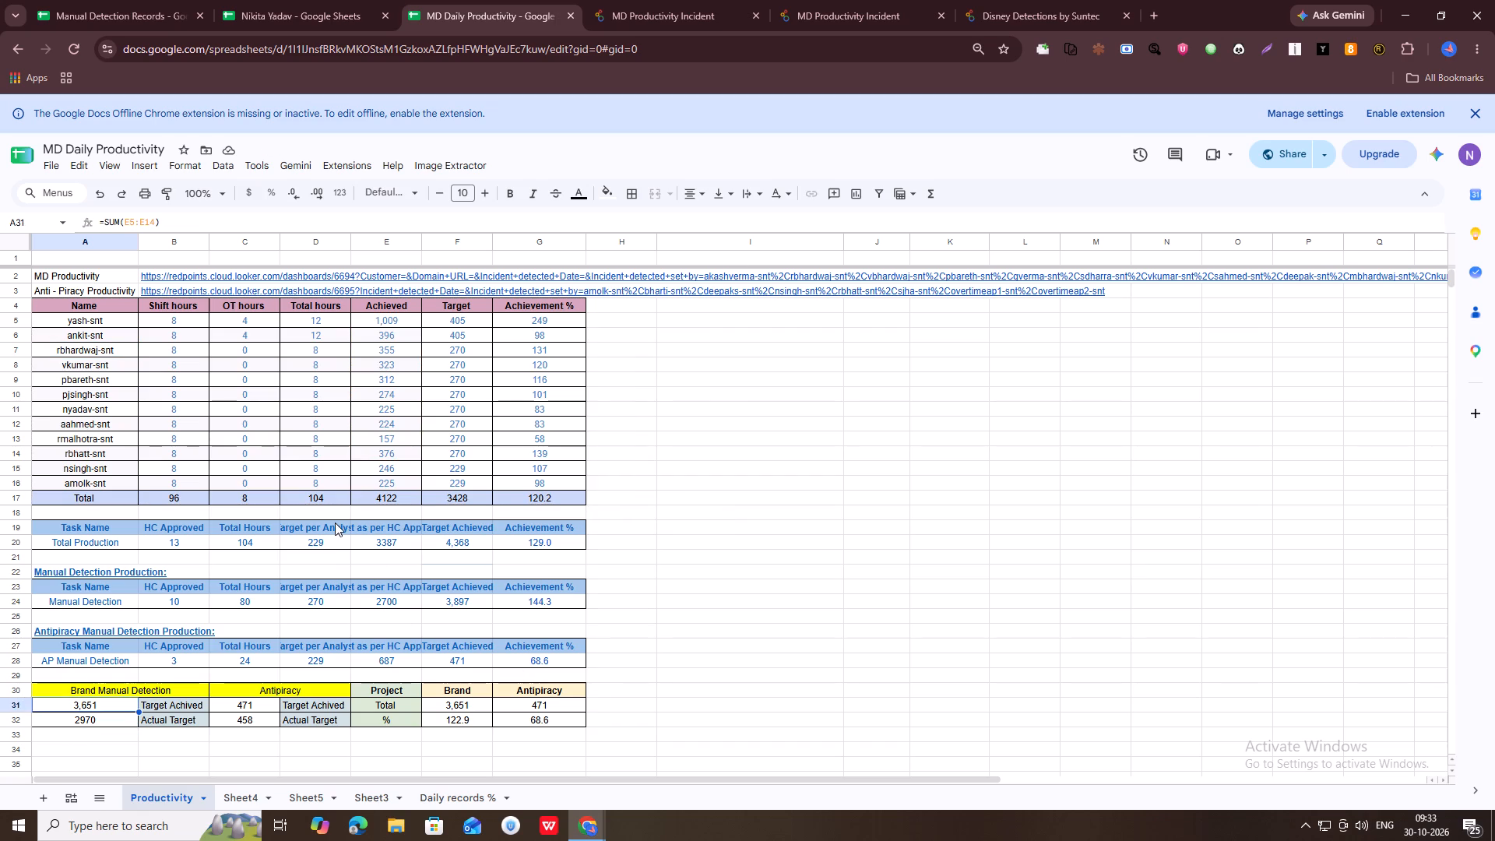
{"action": "left_click", "coordinate": [937, 194]}
{"action": "left_click", "coordinate": [943, 242]}
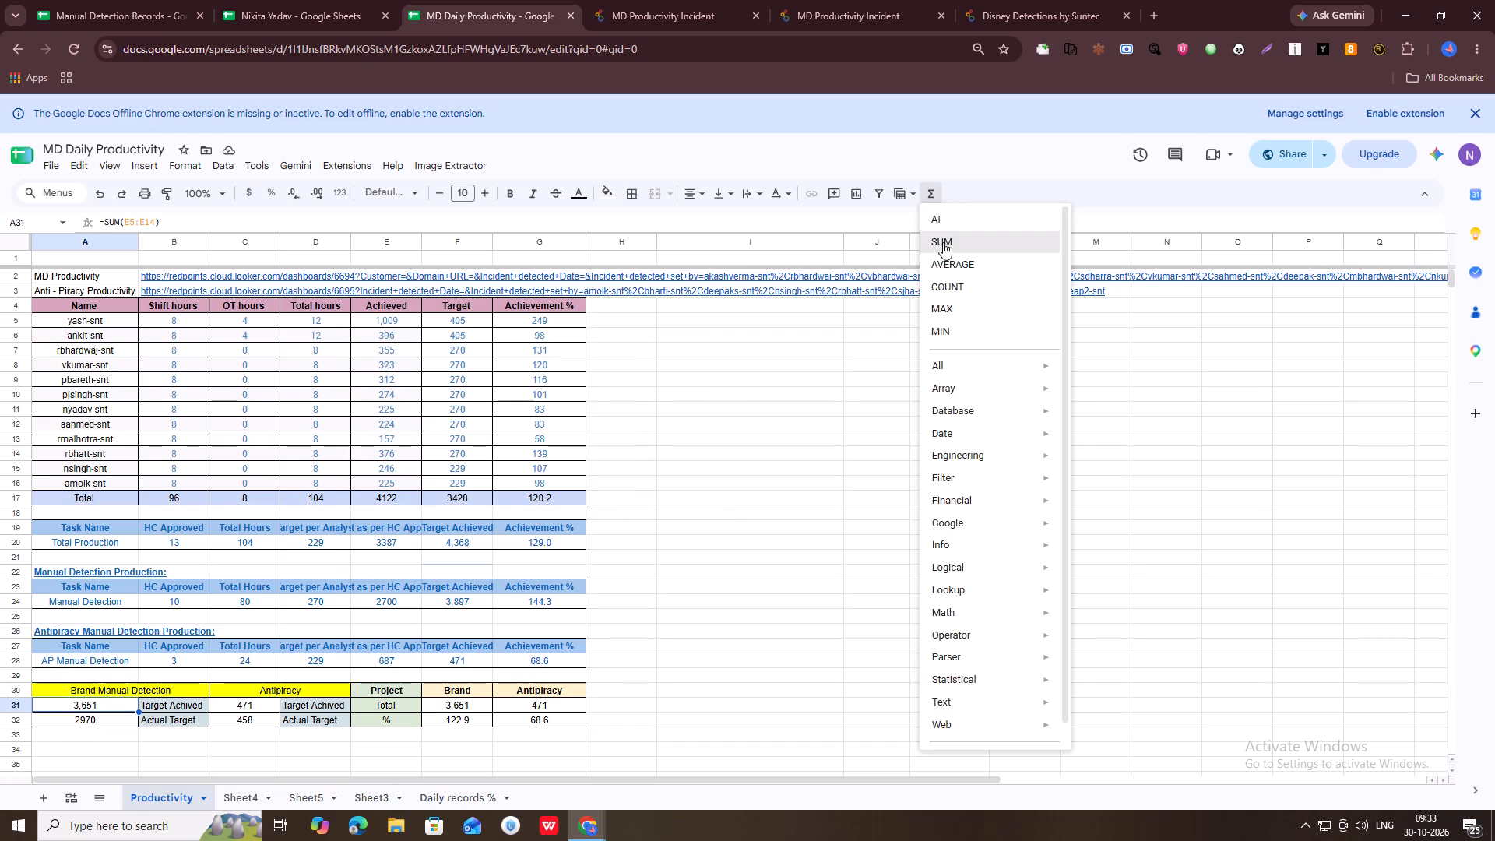
{"action": "left_click_drag", "start_coordinate": [369, 325], "coordinate": [371, 429]}
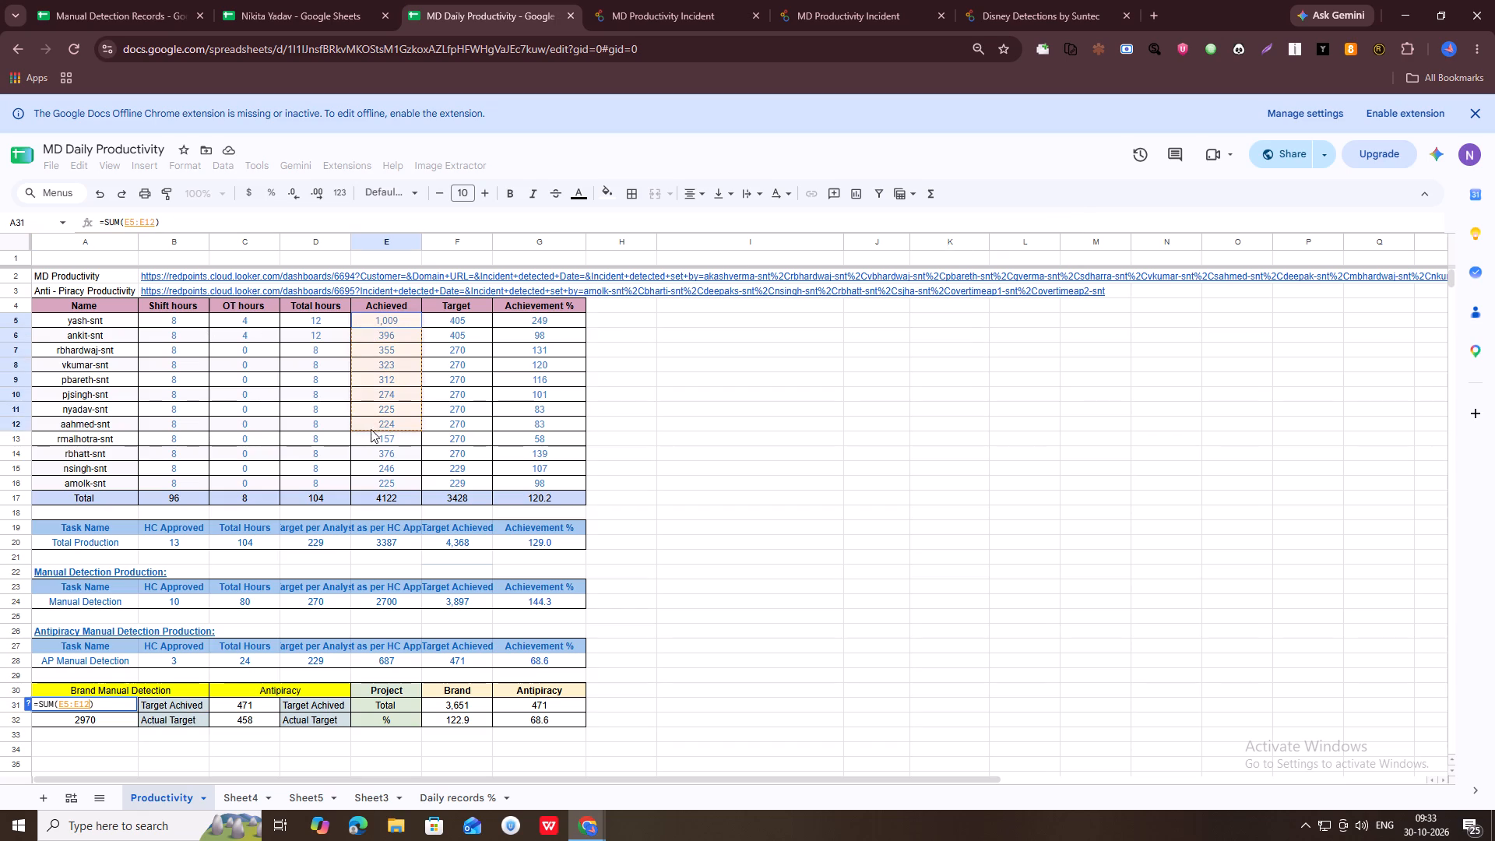
{"action": "left_click_drag", "start_coordinate": [371, 429], "coordinate": [371, 436]}
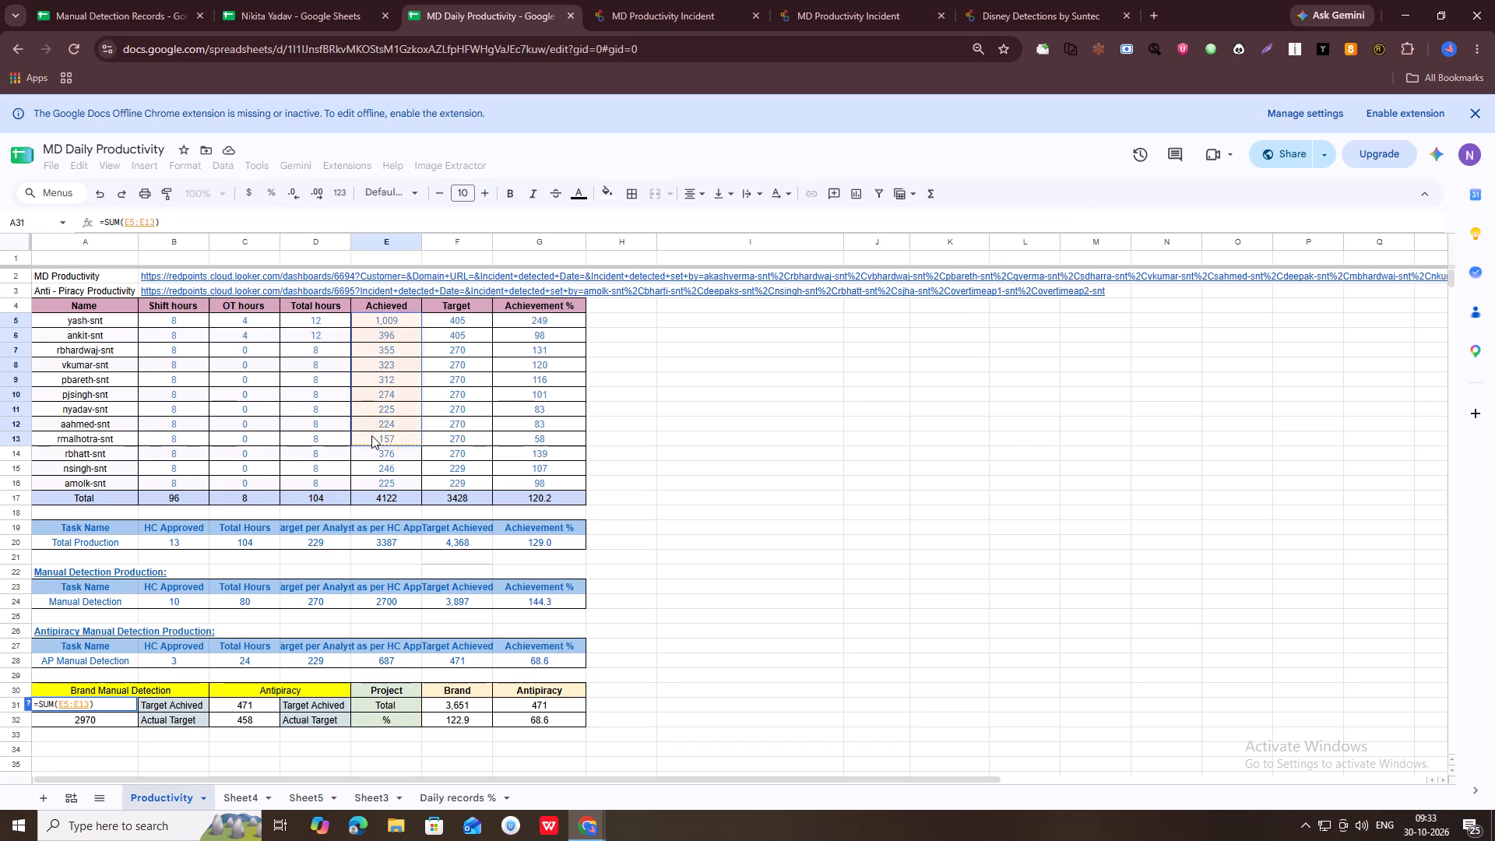
{"action": "key", "text": "Return"}
Re-enter the Brand Manual Detection Actual Target formula in A32 as the sum of F5:F13.
{"action": "left_click", "coordinate": [931, 195]}
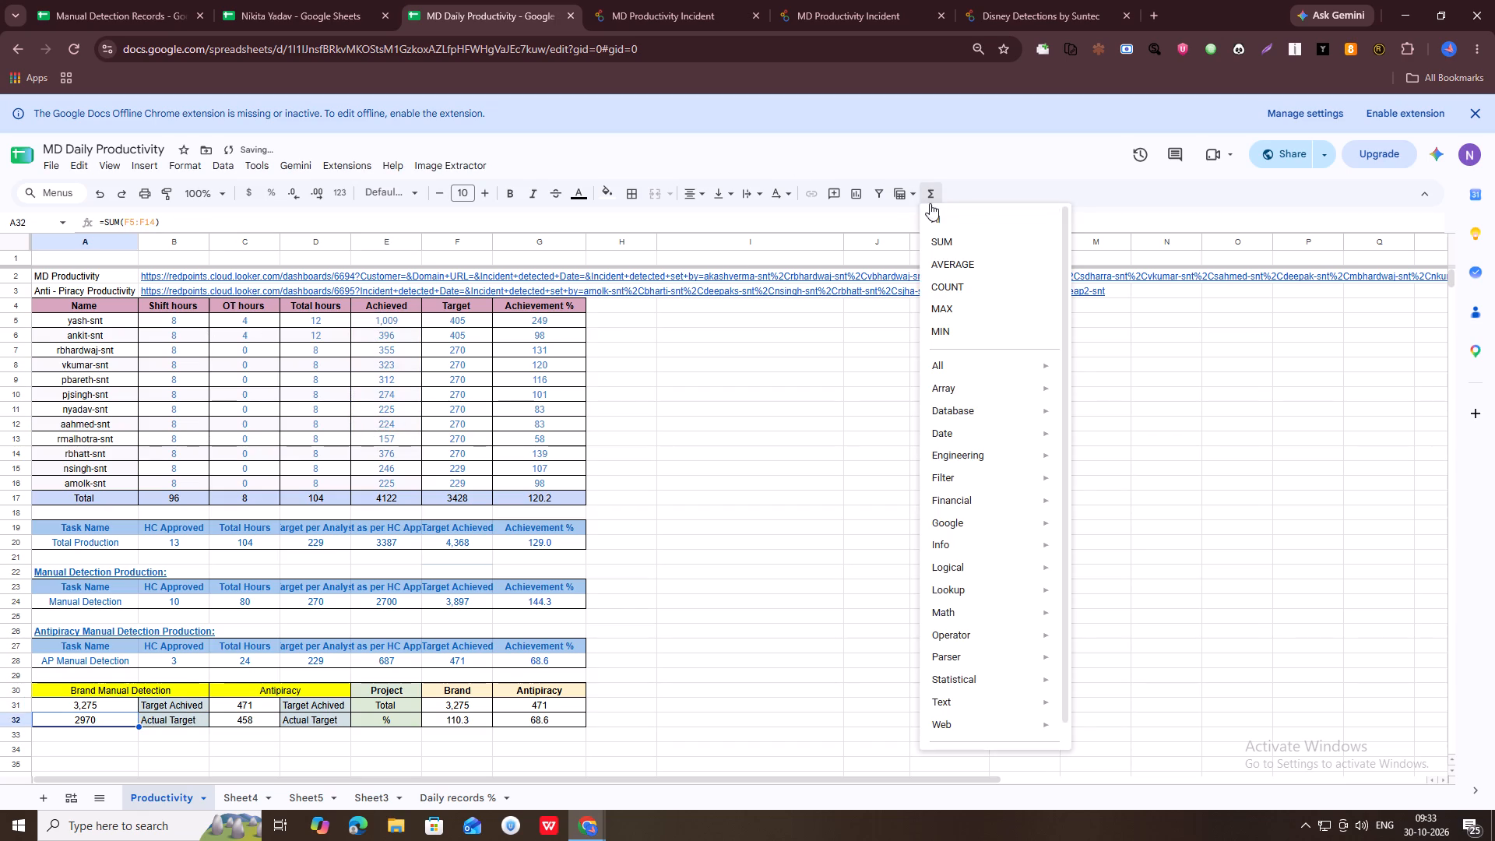
{"action": "left_click", "coordinate": [941, 249]}
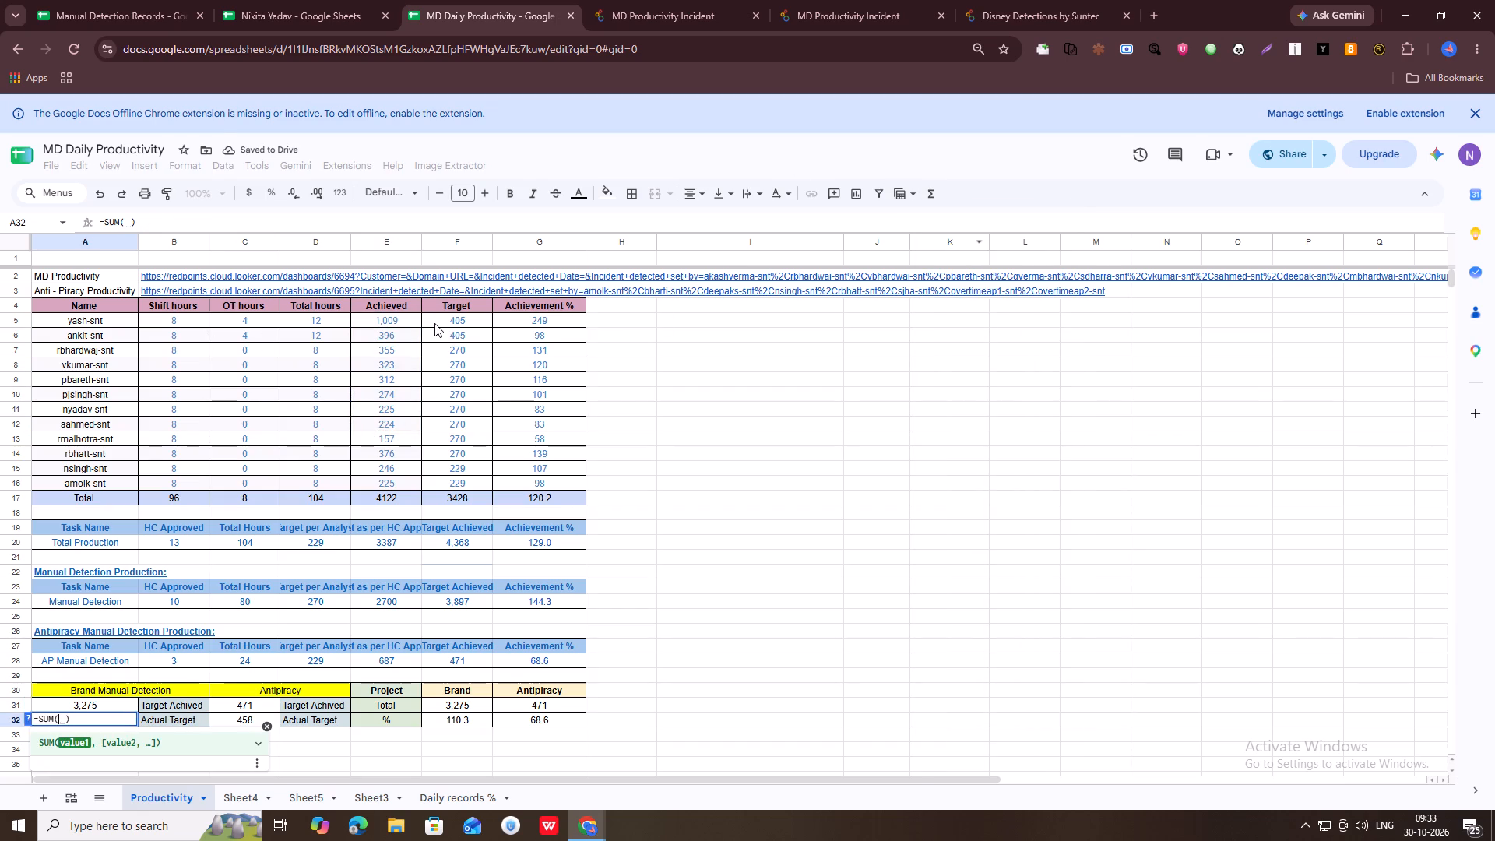
{"action": "left_click_drag", "start_coordinate": [434, 323], "coordinate": [435, 403]}
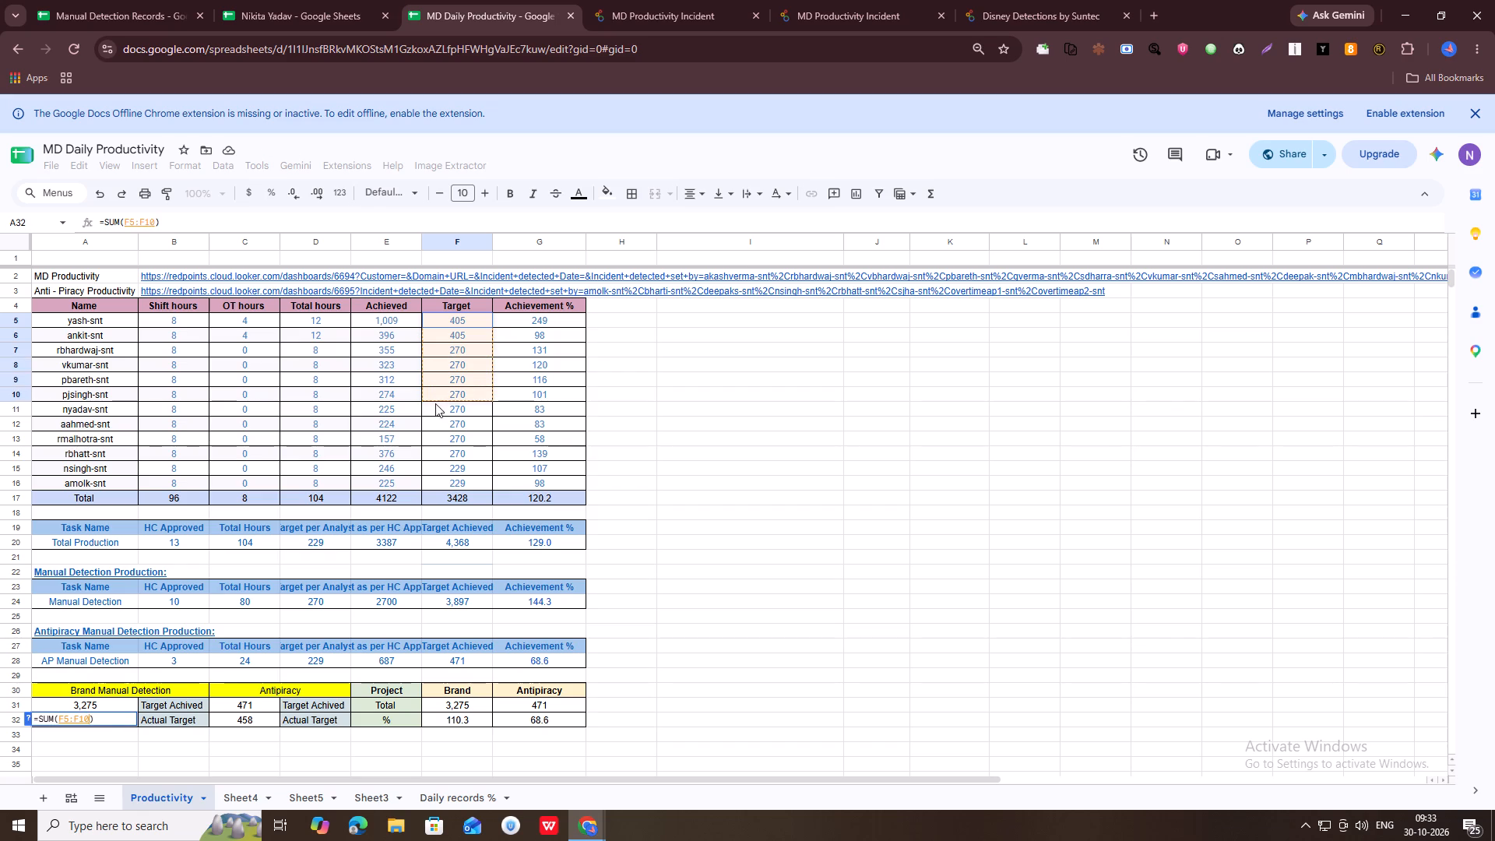
{"action": "left_click_drag", "start_coordinate": [435, 403], "coordinate": [435, 439]}
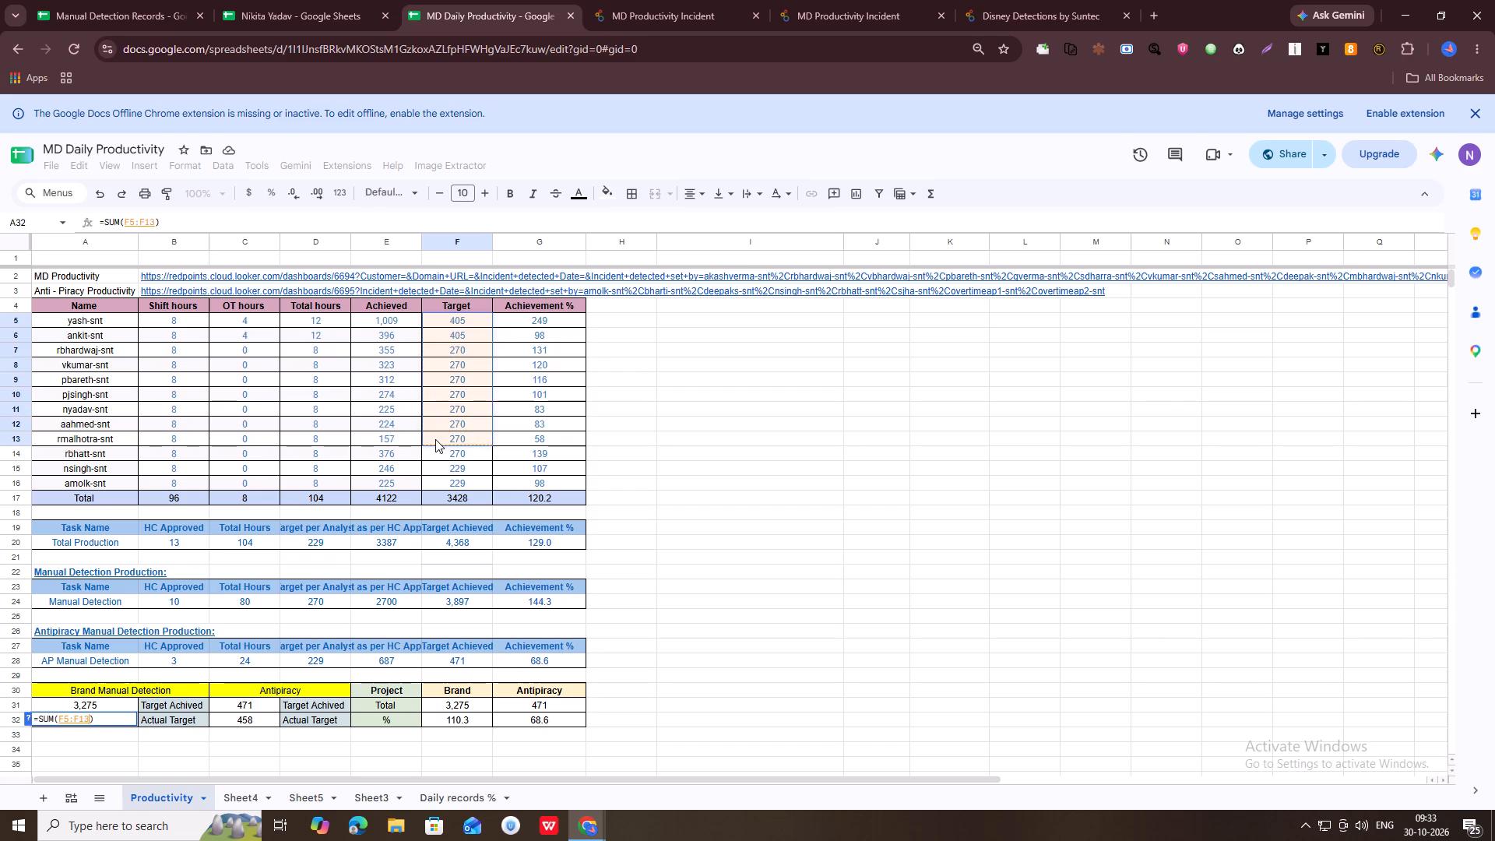
{"action": "key", "text": "Return"}
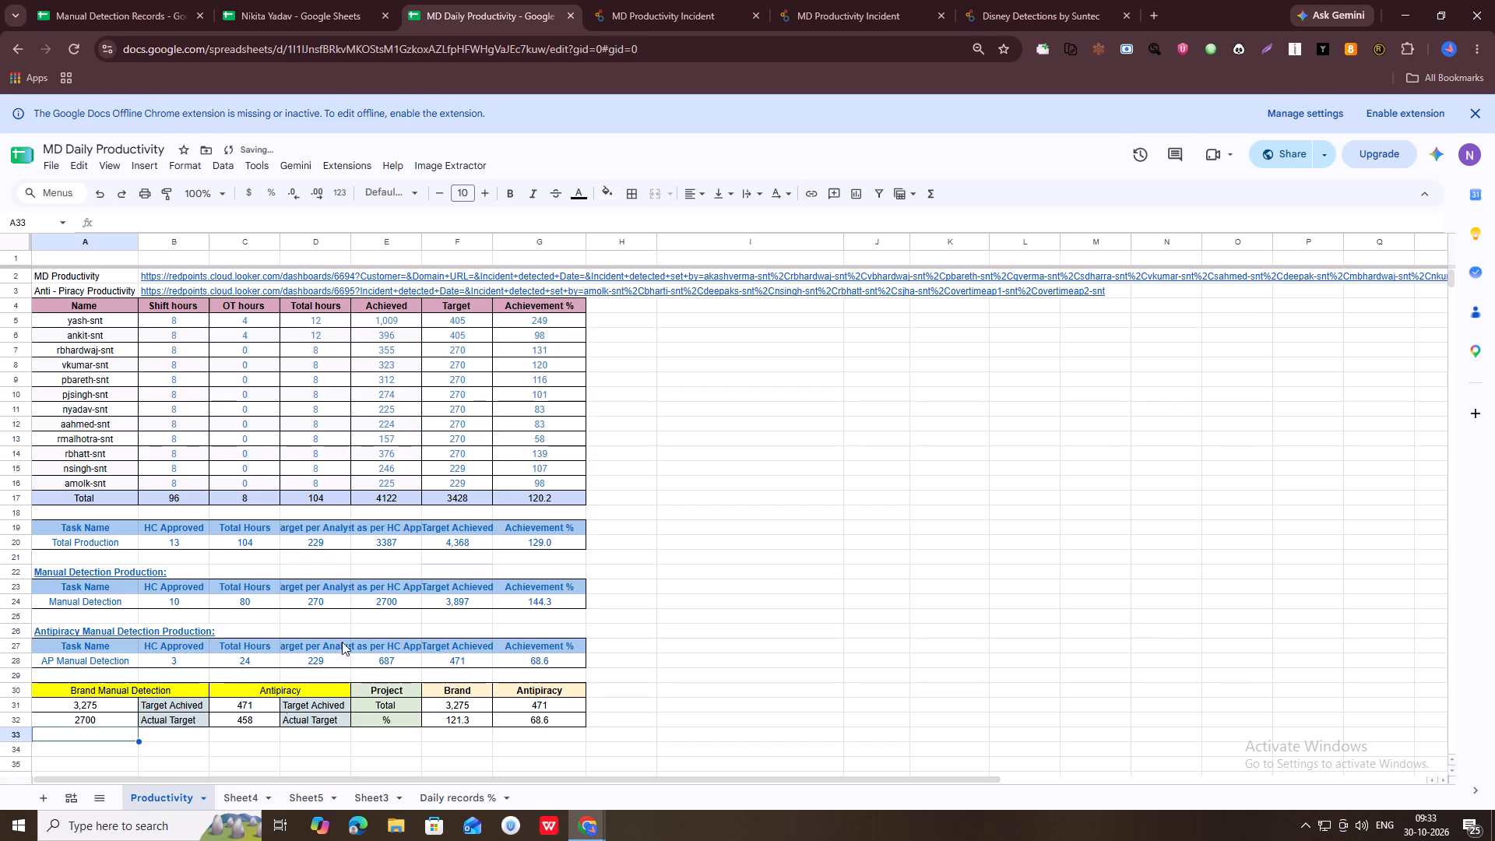
Re-enter the Antipiracy Target Achieved formula in C31 as the sum of E14:E16.
{"action": "left_click", "coordinate": [219, 706]}
{"action": "left_click", "coordinate": [928, 189]}
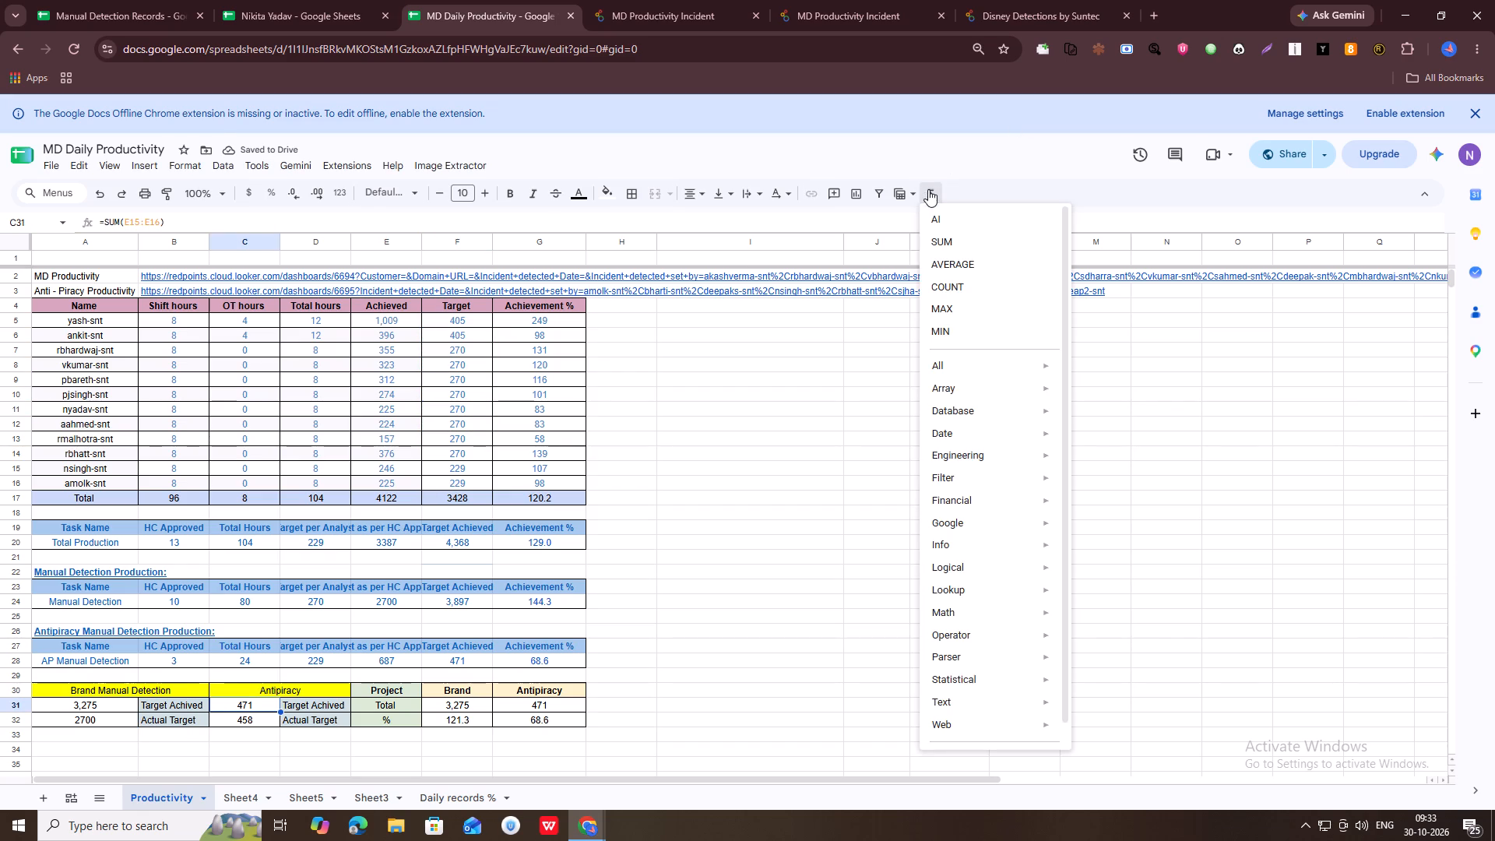
{"action": "left_click", "coordinate": [940, 240]}
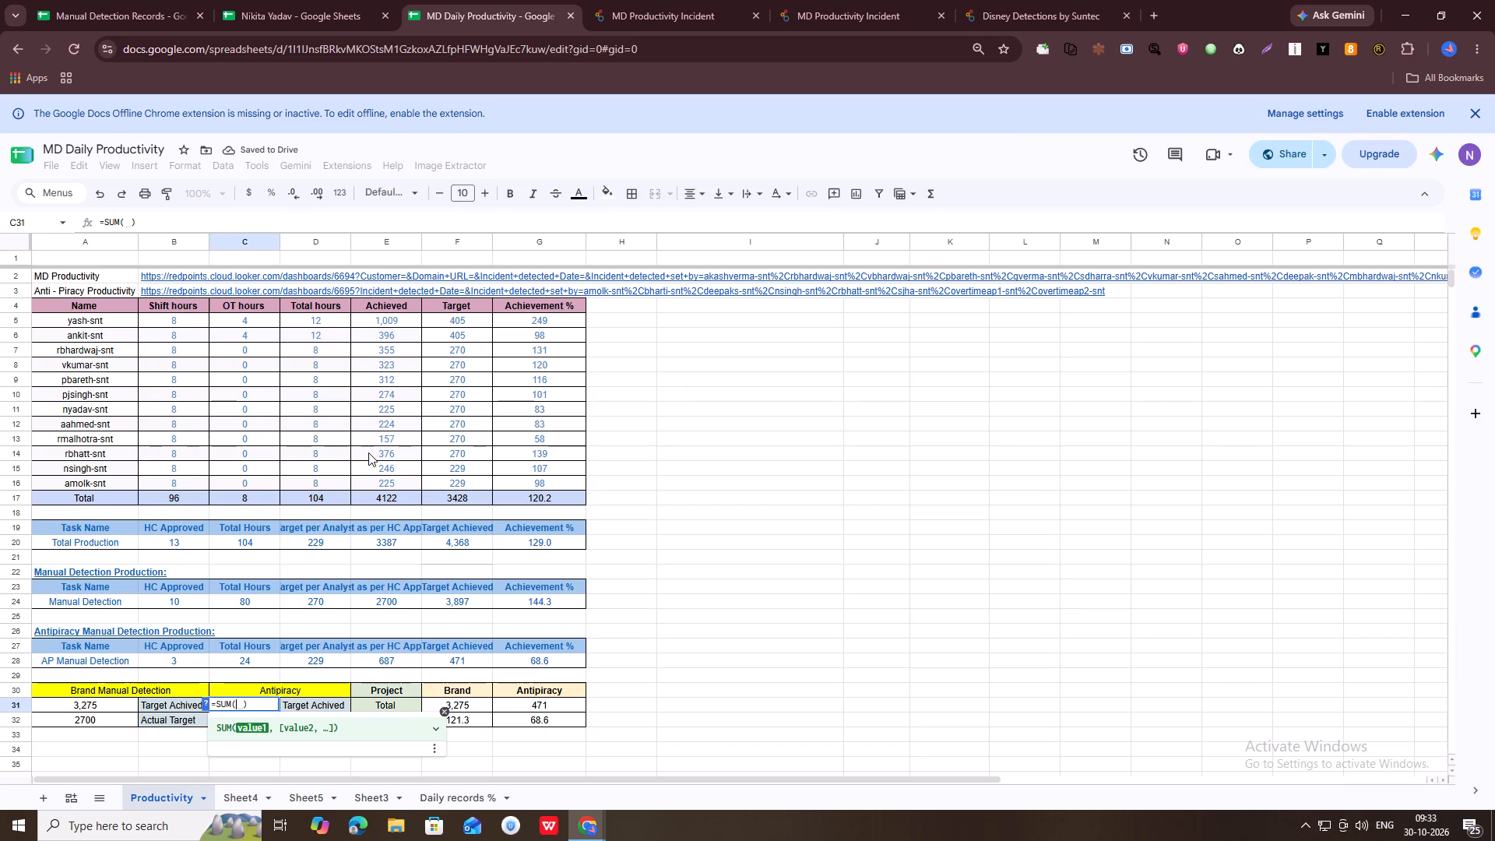
{"action": "left_click_drag", "start_coordinate": [368, 454], "coordinate": [373, 482]}
{"action": "key", "text": "Return"}
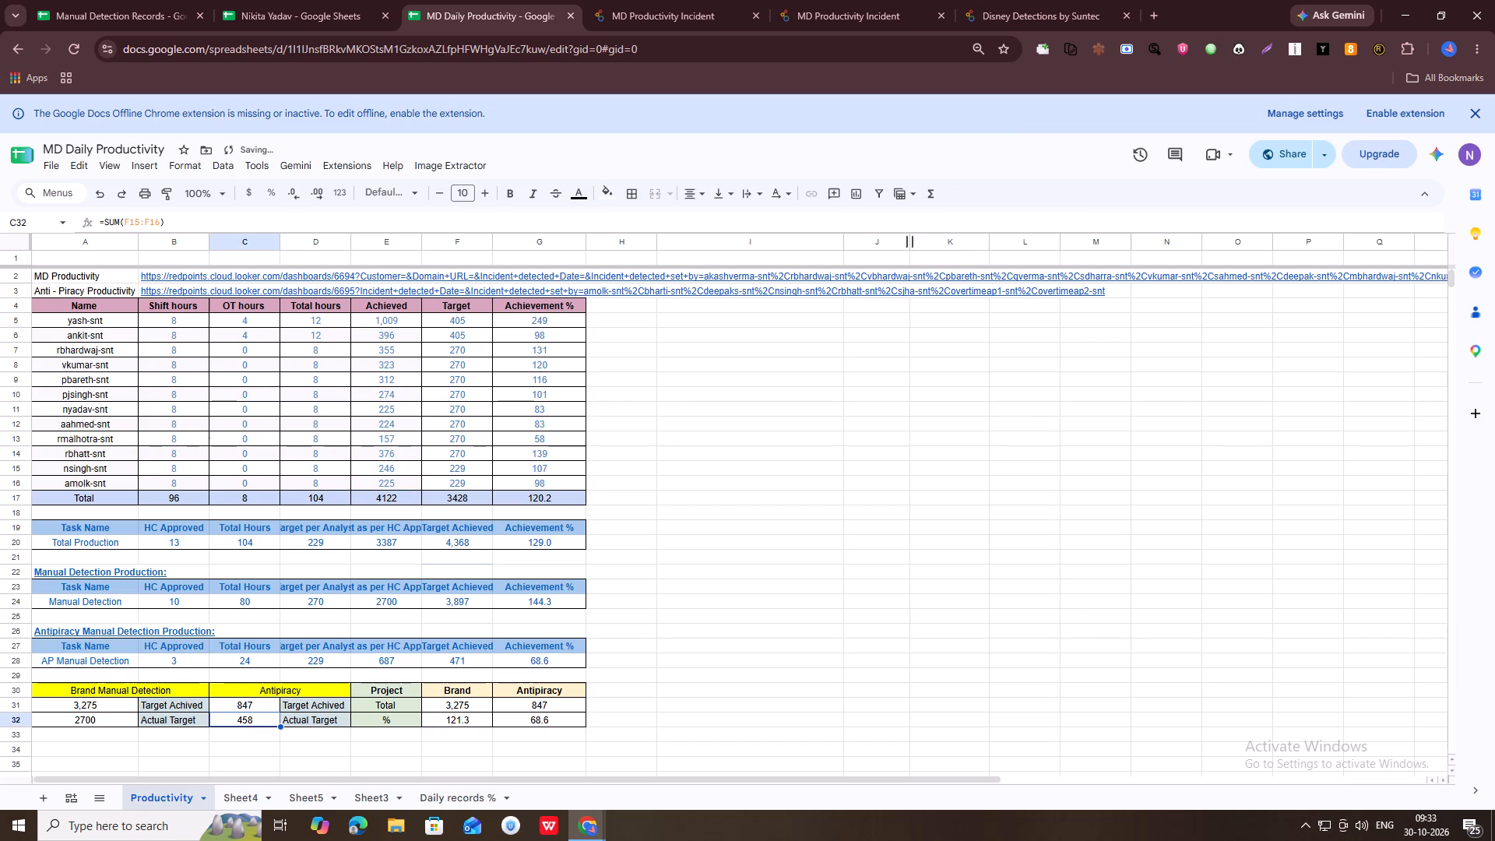
Re-enter the Antipiracy Actual Target formula in C32 as the sum of F14:F16.
{"action": "left_click", "coordinate": [932, 193]}
{"action": "left_click", "coordinate": [939, 231]}
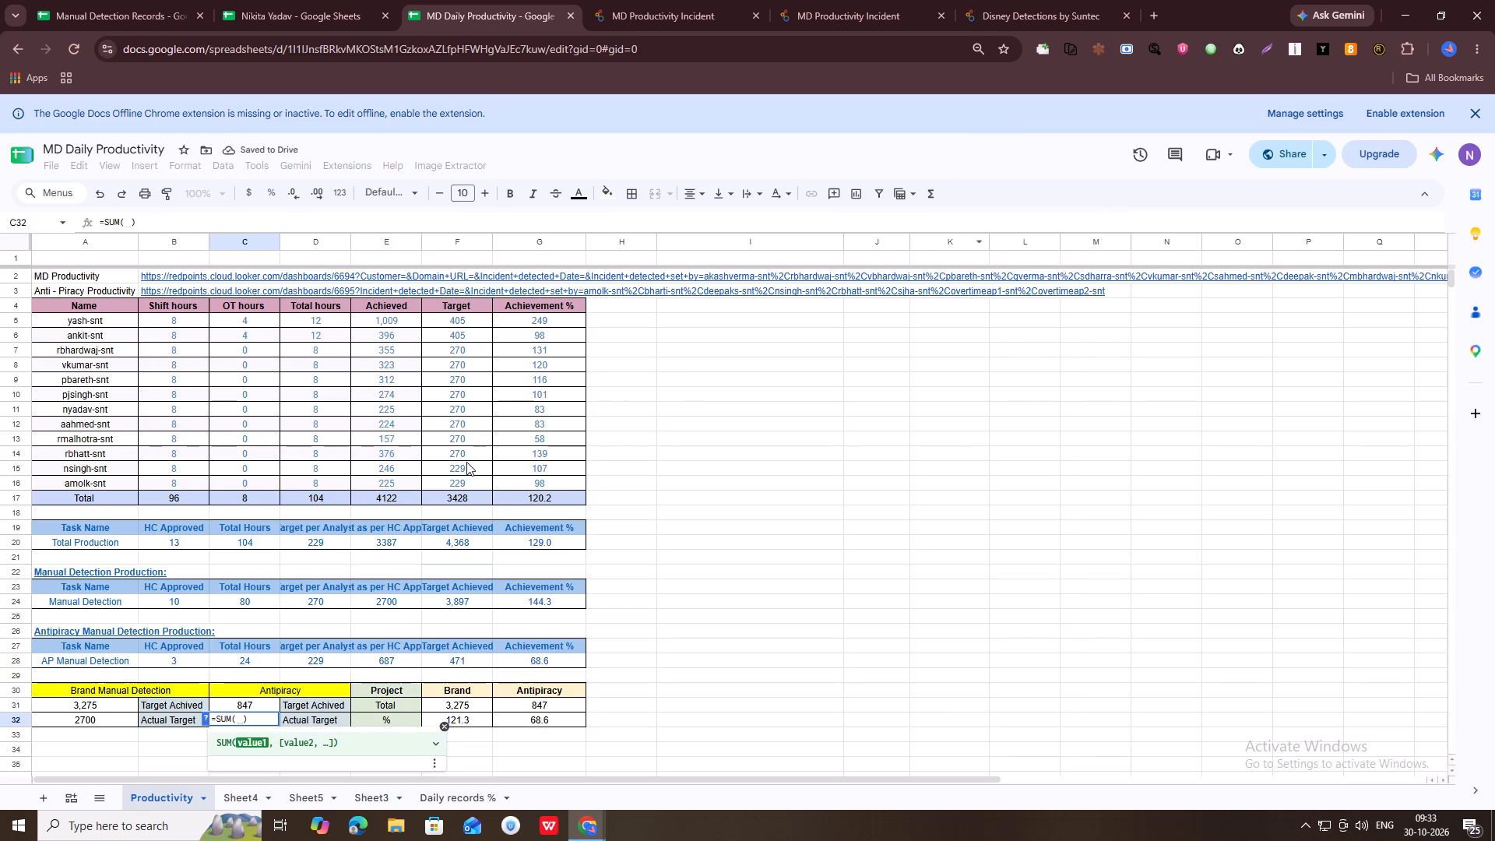
{"action": "left_click_drag", "start_coordinate": [468, 457], "coordinate": [470, 478]}
{"action": "key", "text": "Return"}
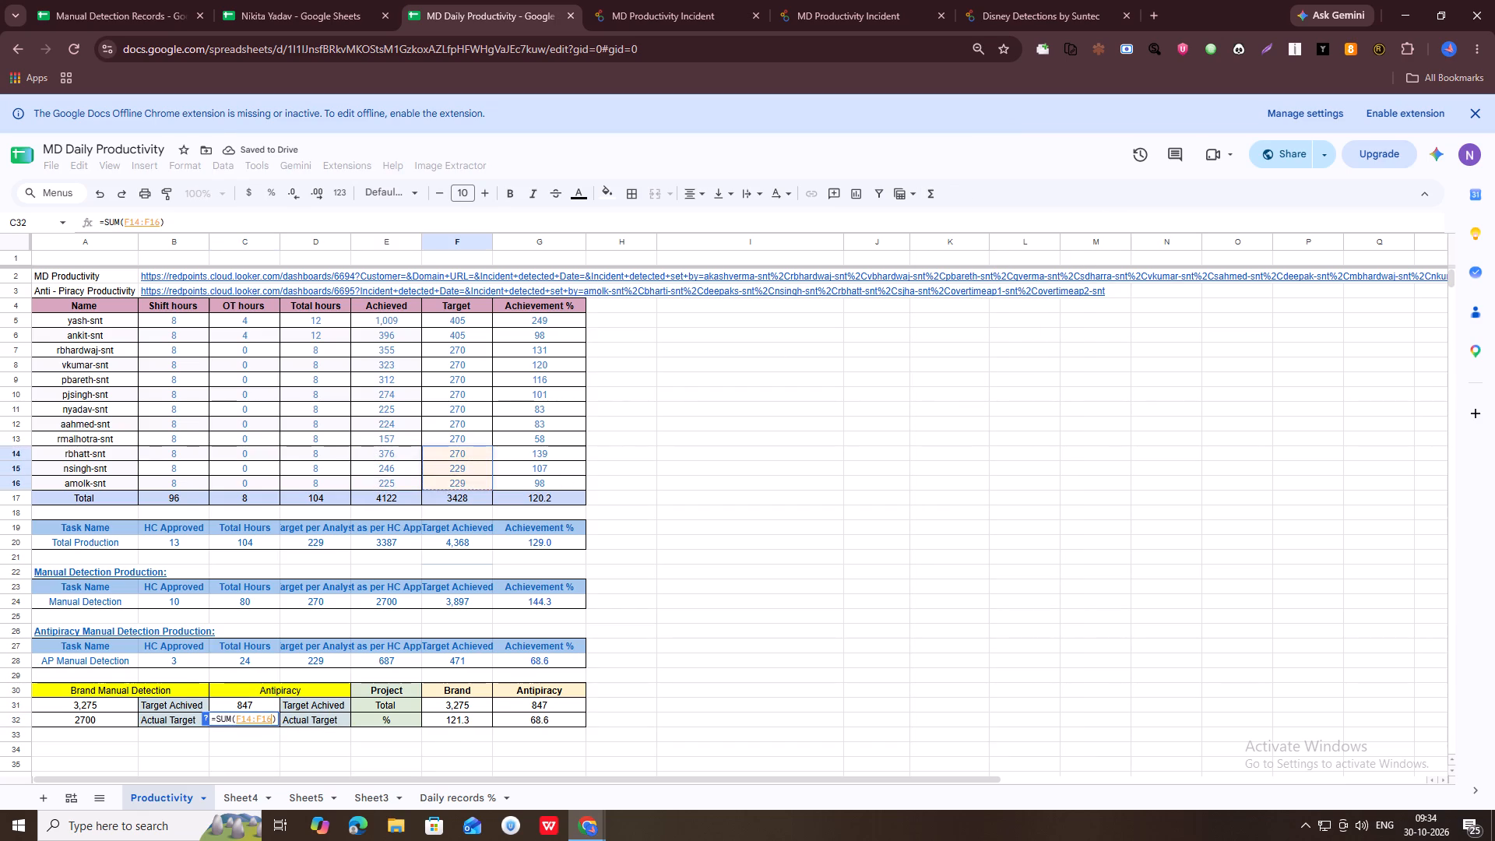
{"action": "left_click", "coordinate": [473, 459]}
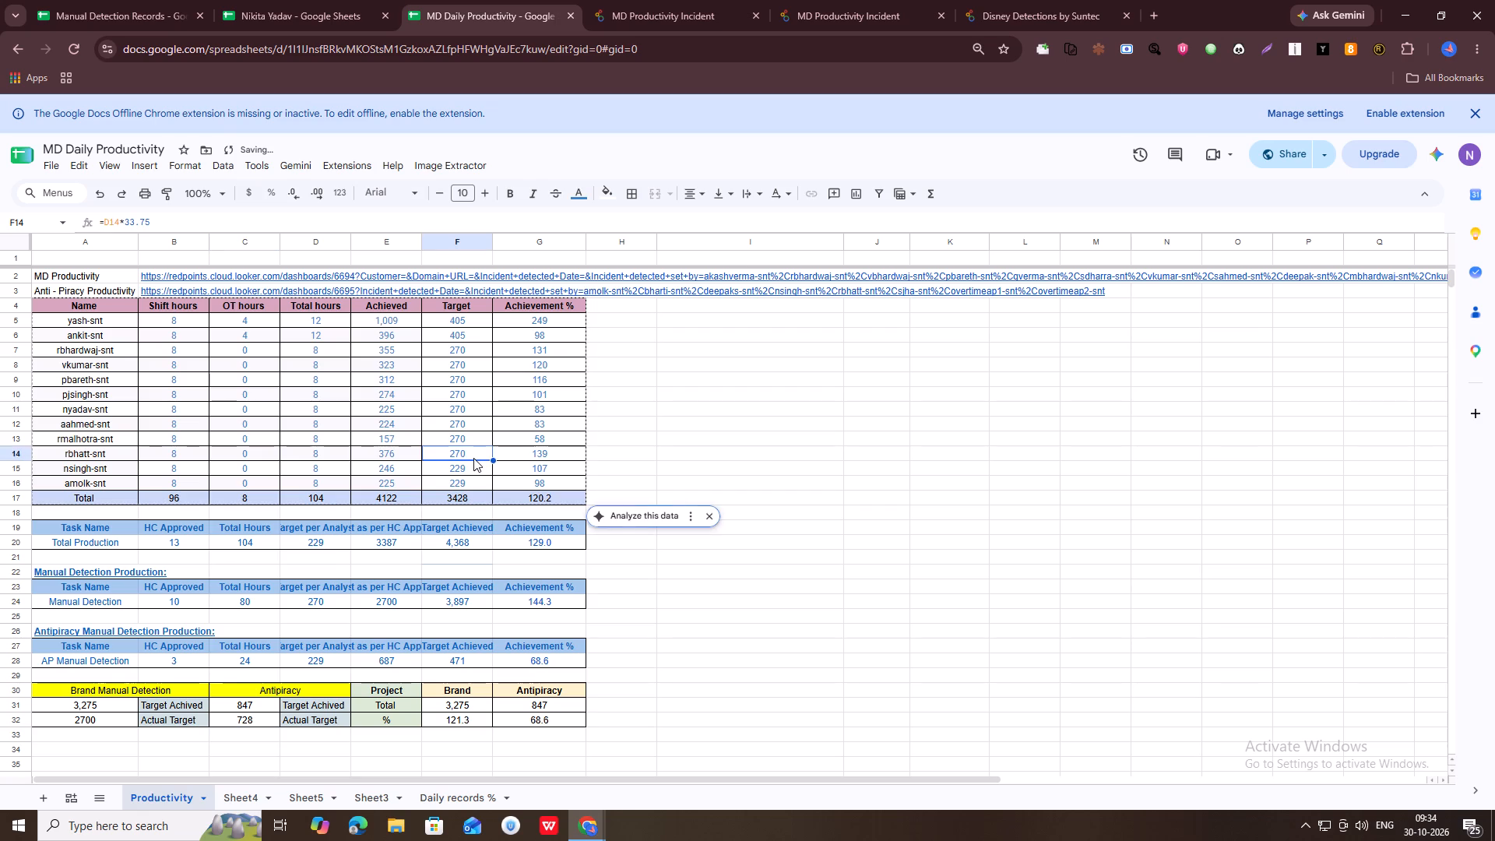
{"action": "key", "text": "2"}
{"action": "type", "text": "29"}
{"action": "key", "text": "Left"}
{"action": "left_click", "coordinate": [680, 463]}
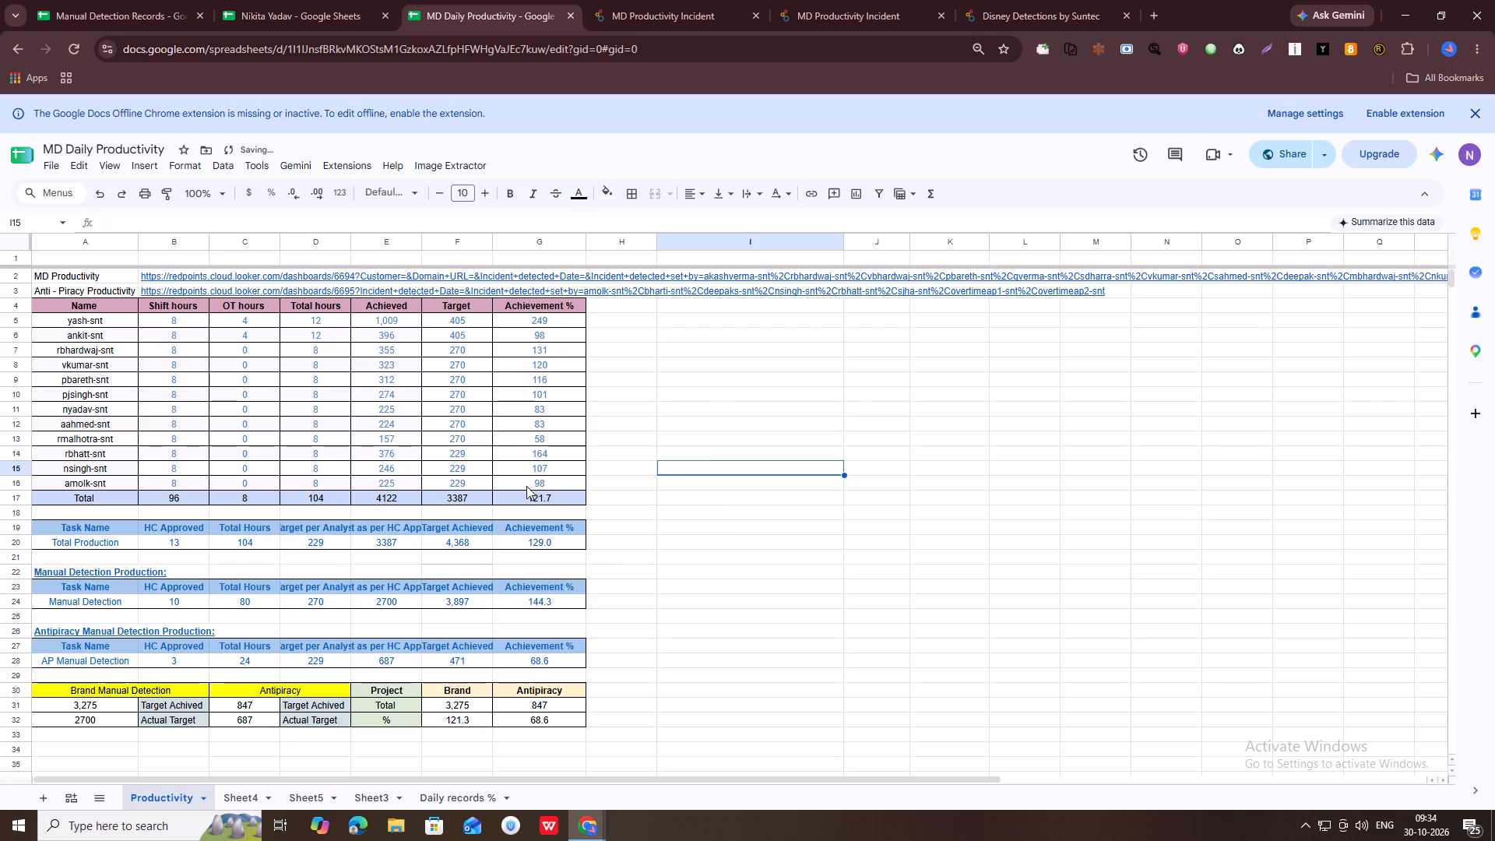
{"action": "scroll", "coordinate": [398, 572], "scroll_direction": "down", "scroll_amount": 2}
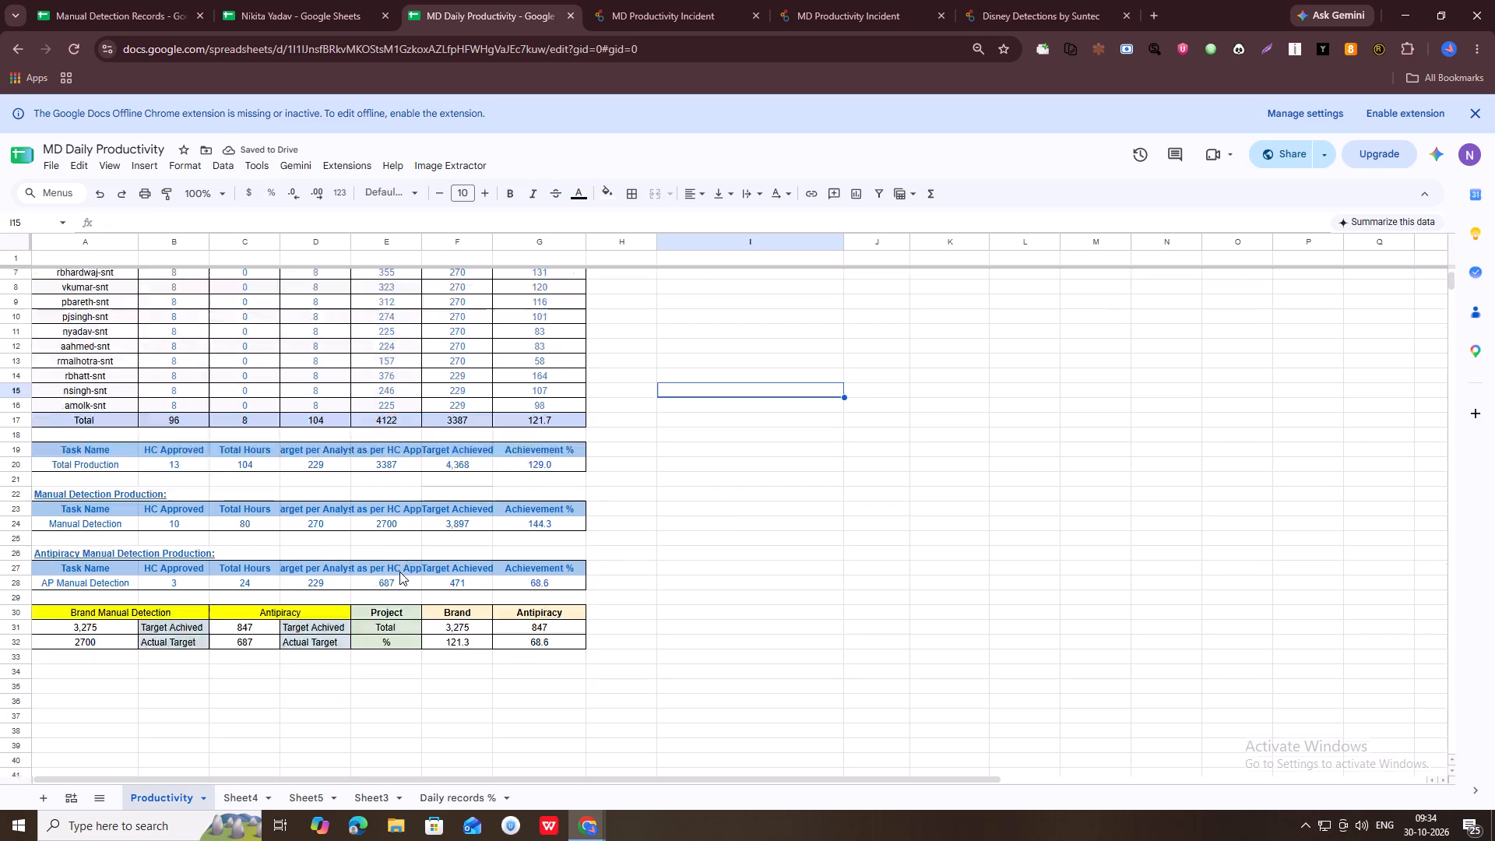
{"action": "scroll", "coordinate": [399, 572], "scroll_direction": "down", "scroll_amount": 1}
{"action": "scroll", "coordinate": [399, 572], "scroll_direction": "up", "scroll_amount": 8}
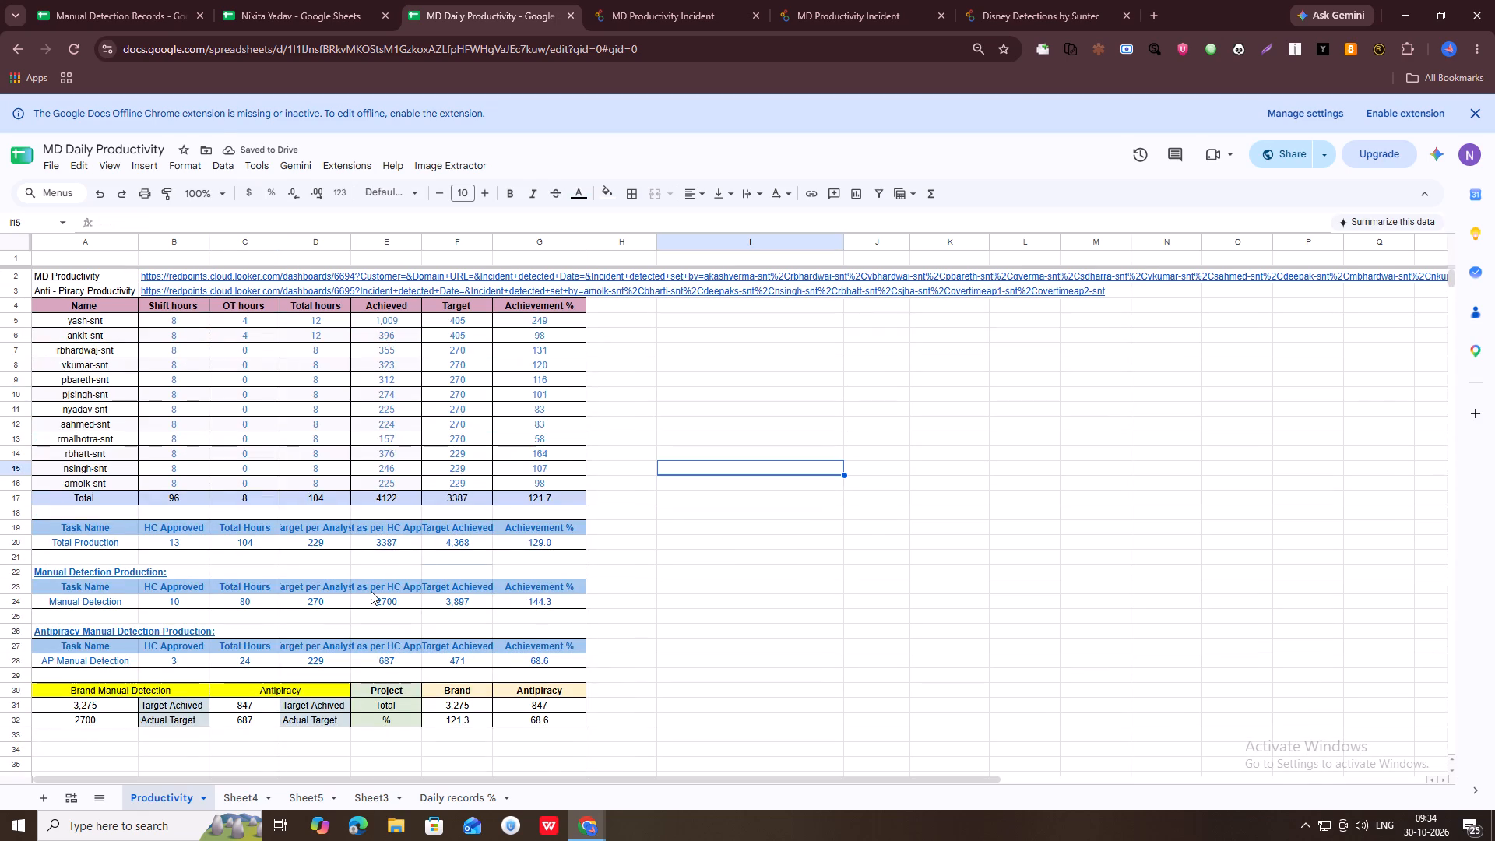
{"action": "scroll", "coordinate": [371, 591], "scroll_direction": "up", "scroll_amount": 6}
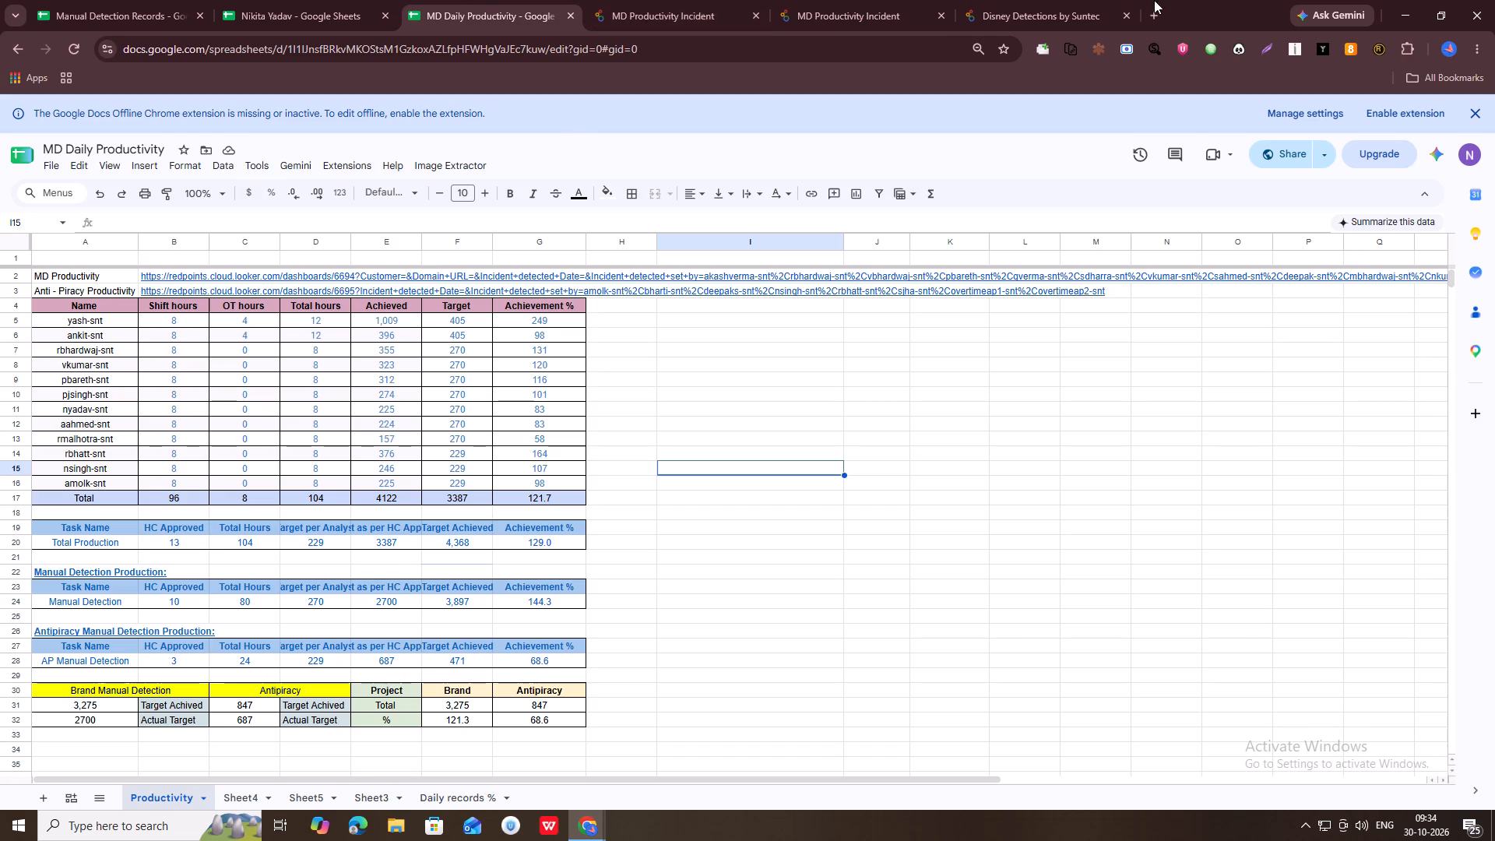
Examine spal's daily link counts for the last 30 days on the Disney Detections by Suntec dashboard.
{"action": "left_click", "coordinate": [1099, 0]}
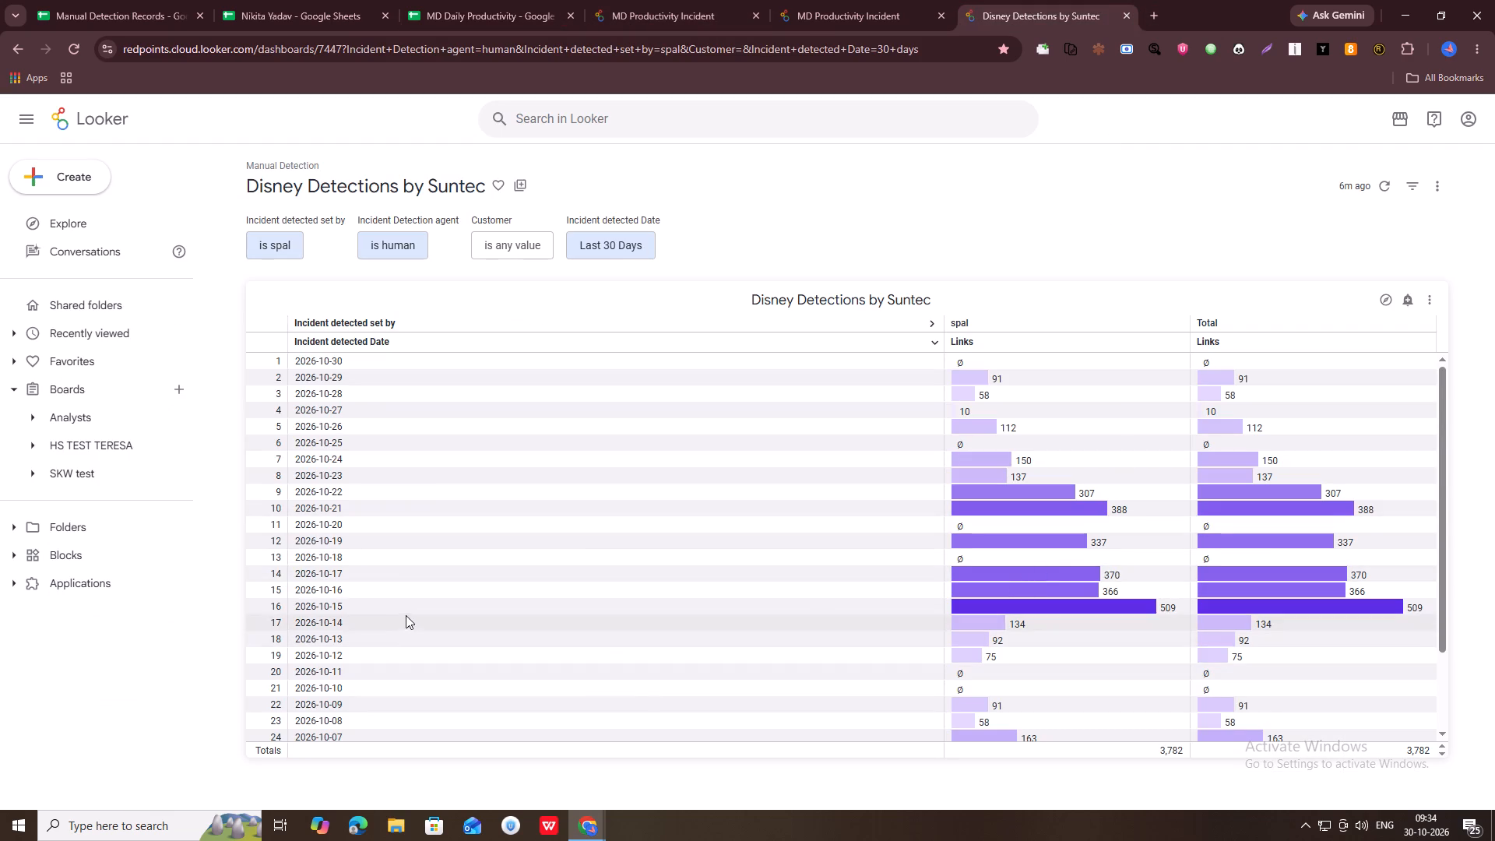
{"action": "scroll", "coordinate": [369, 663], "scroll_direction": "down", "scroll_amount": 1}
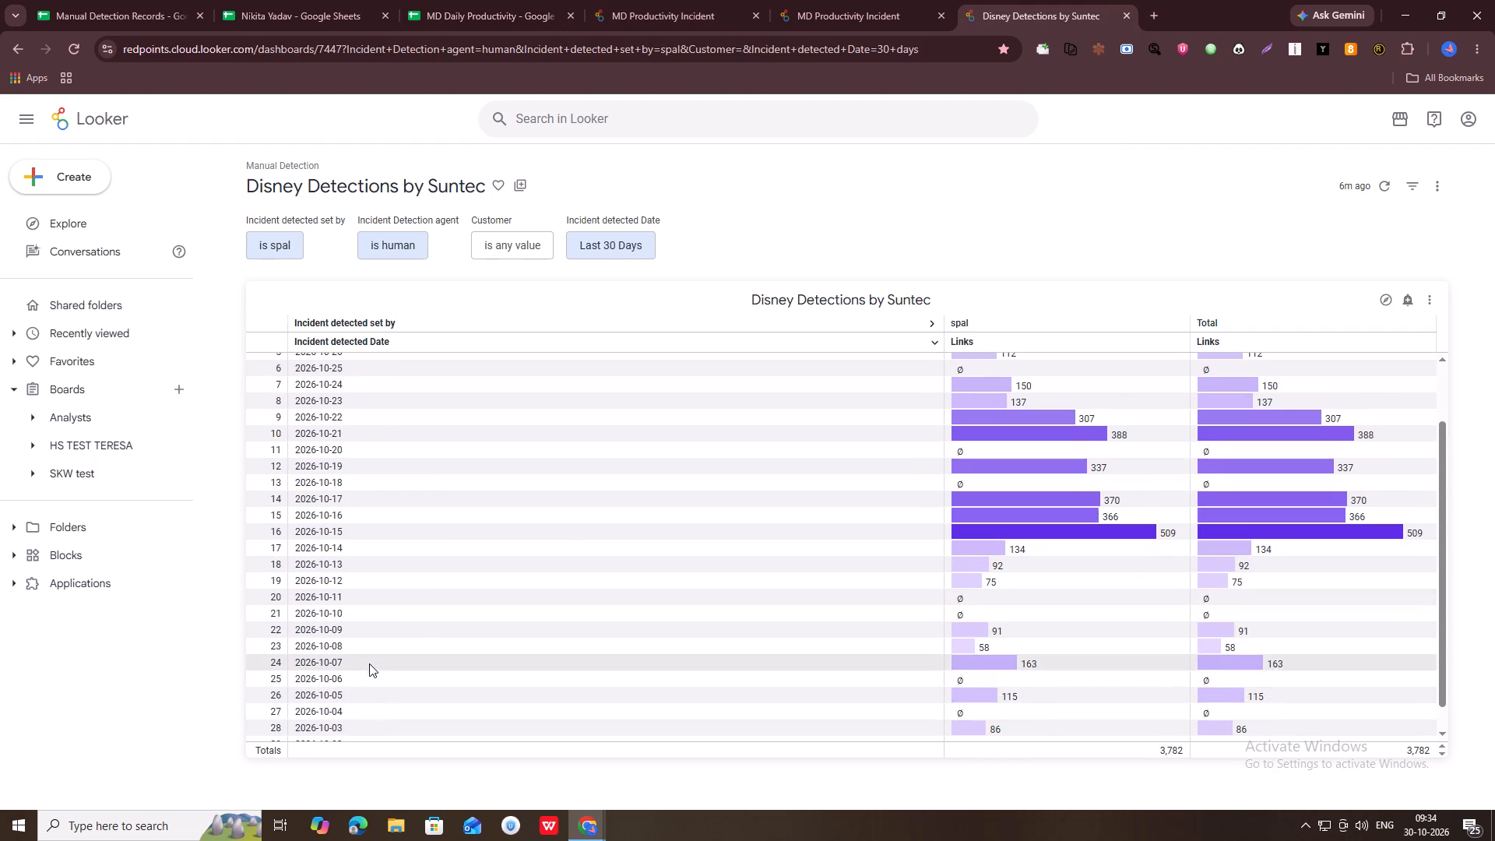
{"action": "scroll", "coordinate": [387, 699], "scroll_direction": "down", "scroll_amount": 1}
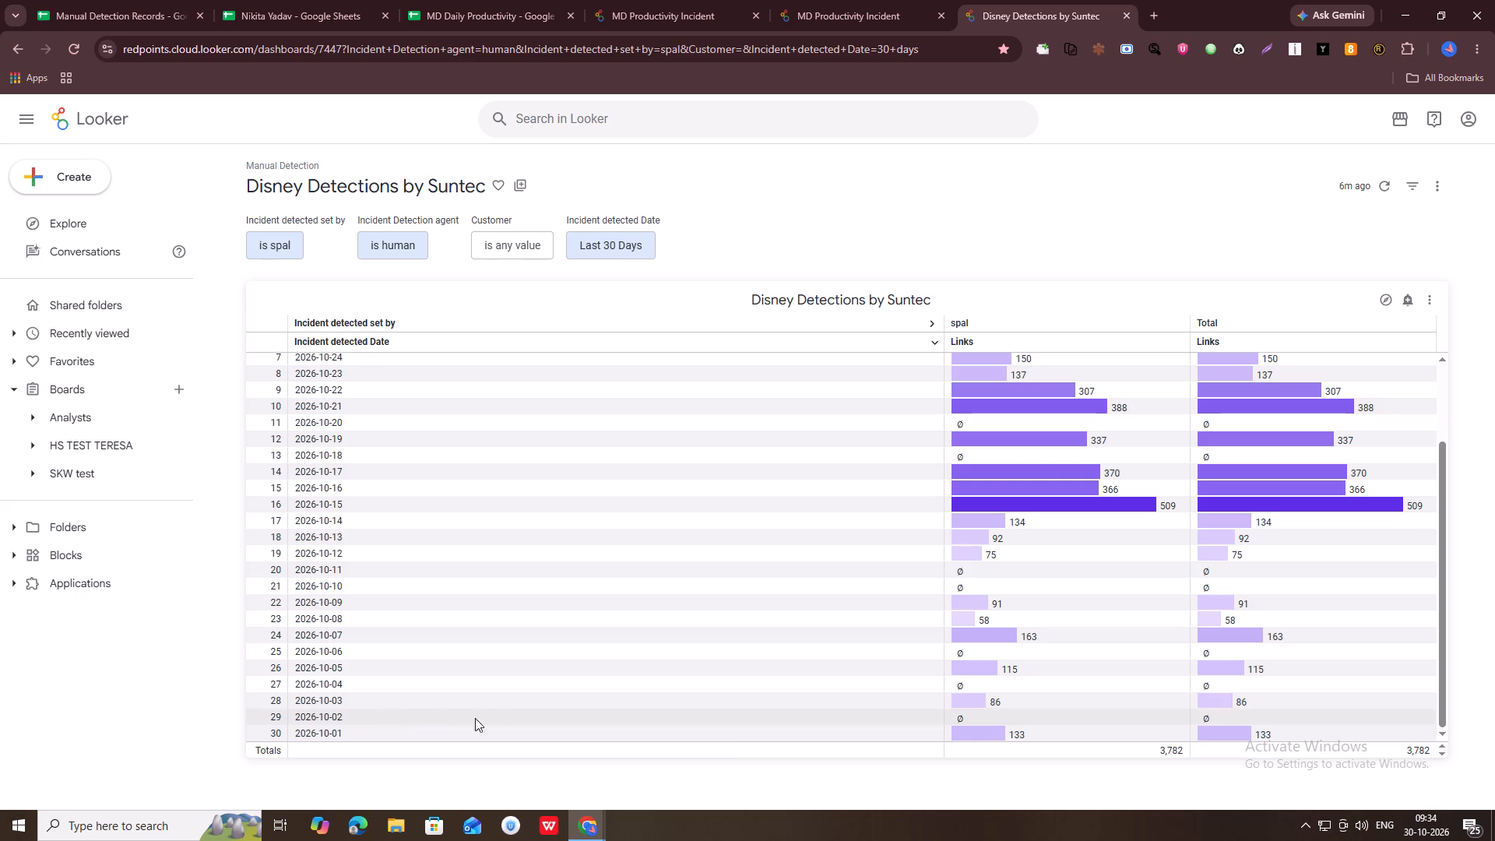
{"action": "scroll", "coordinate": [1078, 667], "scroll_direction": "down", "scroll_amount": 9}
{"action": "scroll", "coordinate": [1081, 666], "scroll_direction": "up", "scroll_amount": 16}
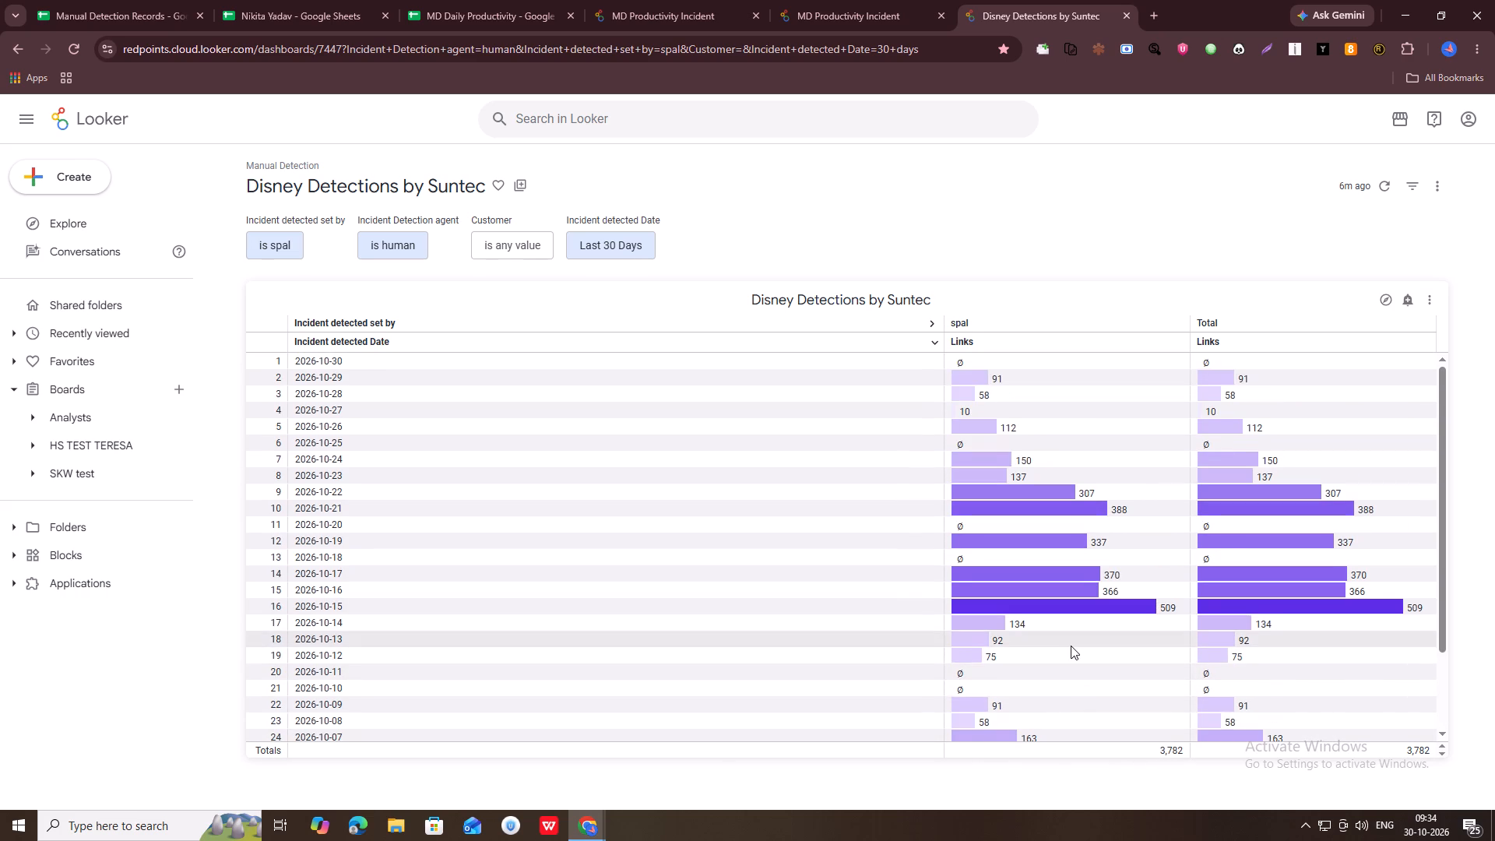
{"action": "scroll", "coordinate": [1071, 646], "scroll_direction": "down", "scroll_amount": 8}
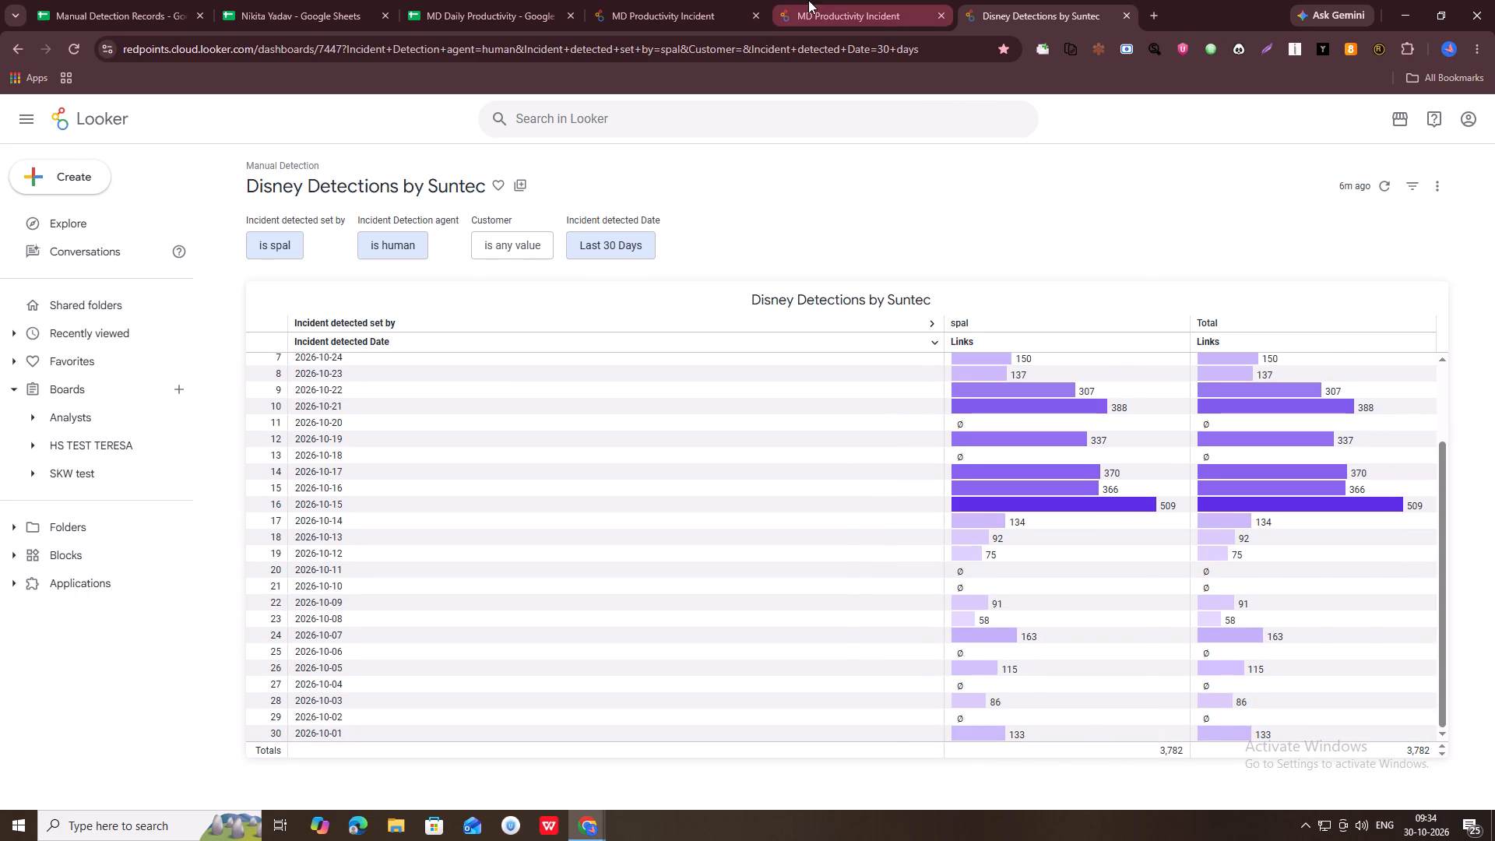
{"action": "left_click", "coordinate": [808, 0]}
{"action": "scroll", "coordinate": [1170, 594], "scroll_direction": "up", "scroll_amount": 9}
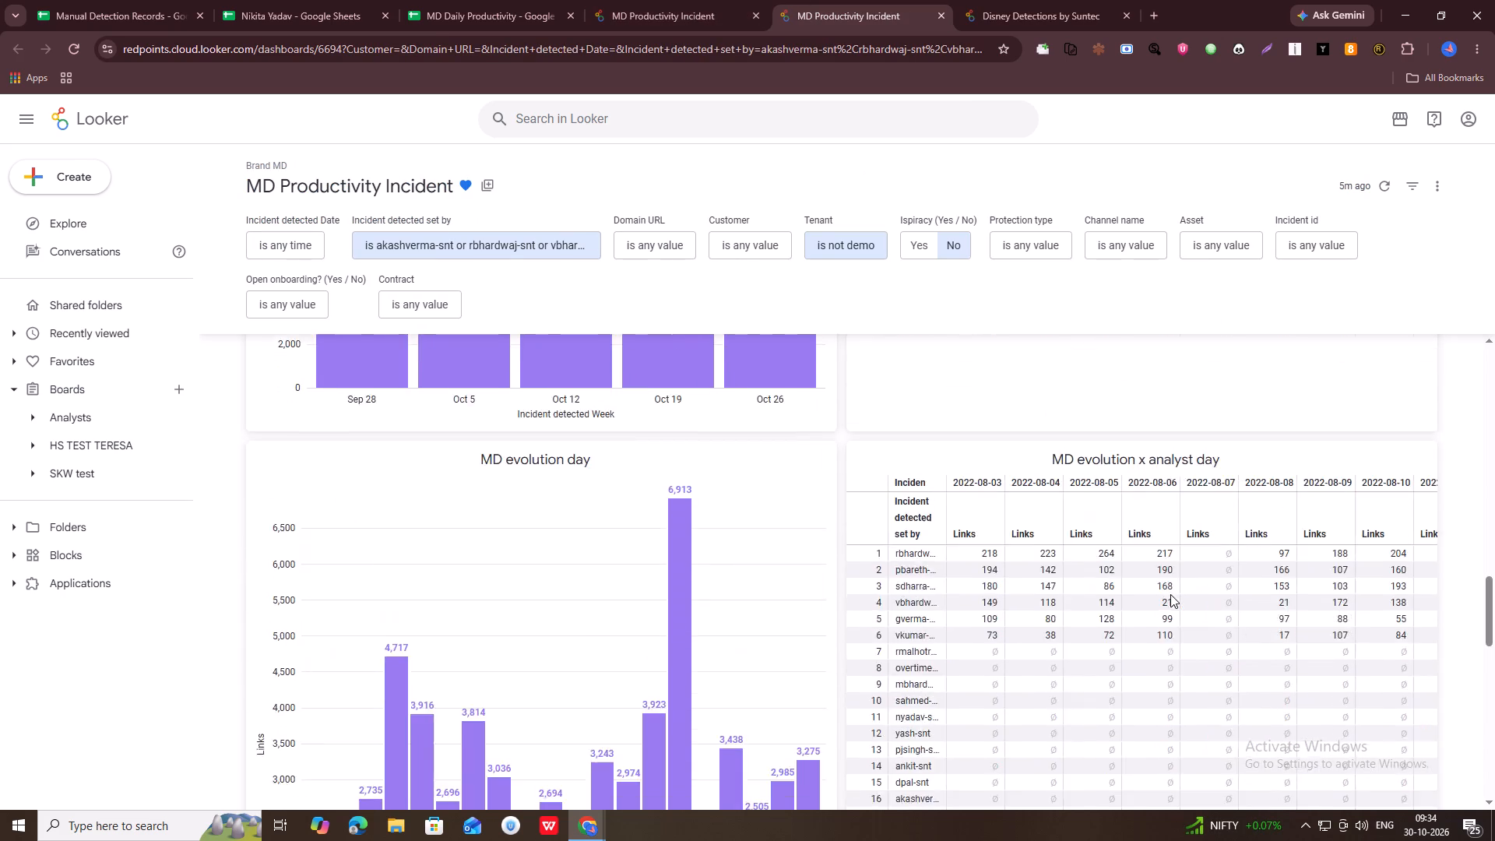
{"action": "scroll", "coordinate": [1170, 594], "scroll_direction": "up", "scroll_amount": 20}
{"action": "scroll", "coordinate": [1170, 594], "scroll_direction": "up", "scroll_amount": 20}
{"action": "scroll", "coordinate": [1170, 594], "scroll_direction": "up", "scroll_amount": 3}
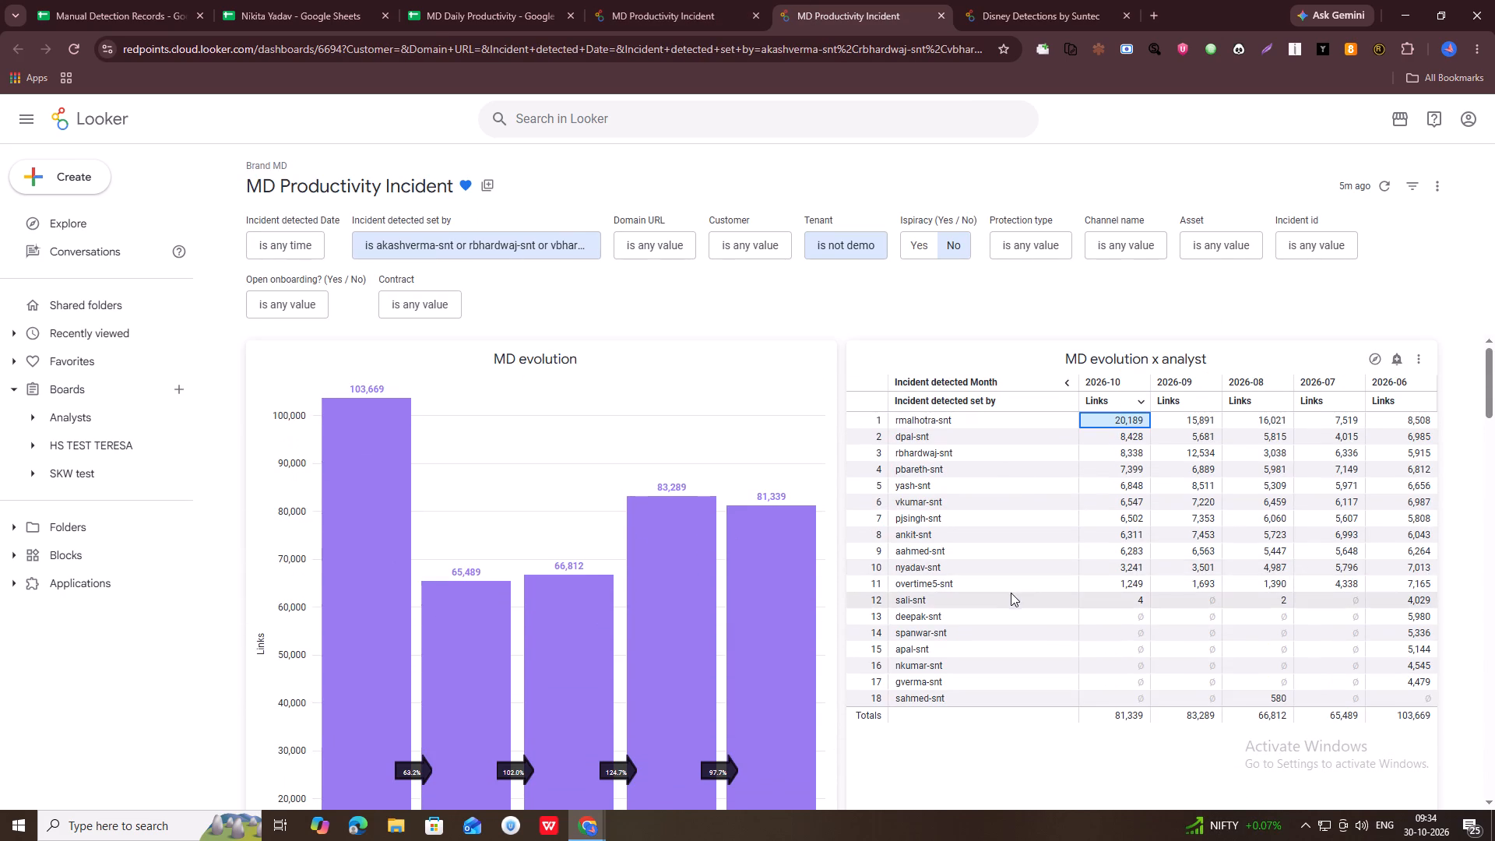
{"action": "left_click", "coordinate": [1099, 568]}
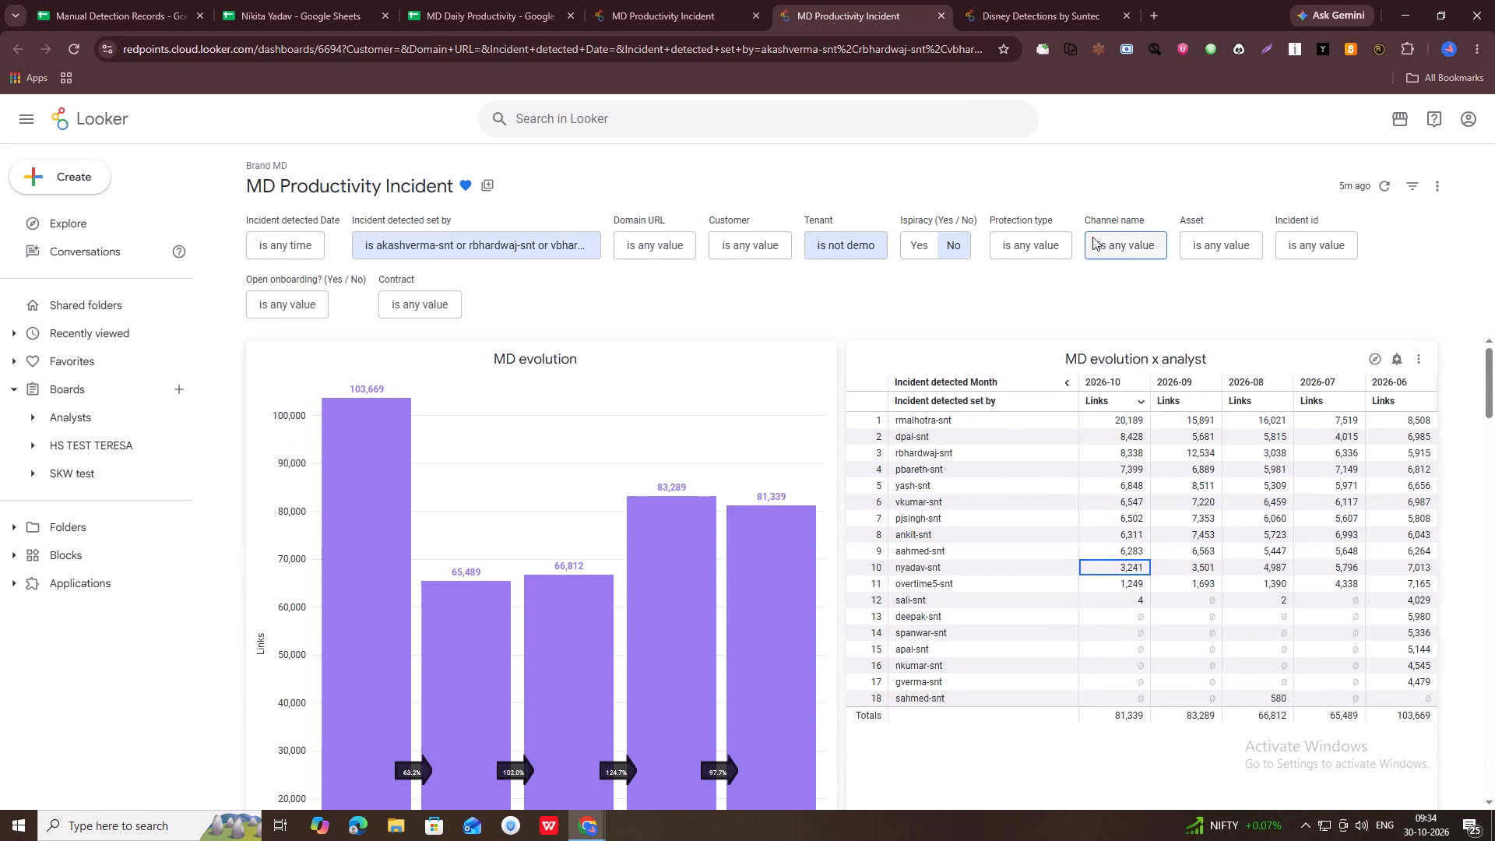
{"action": "left_click", "coordinate": [1156, 7]}
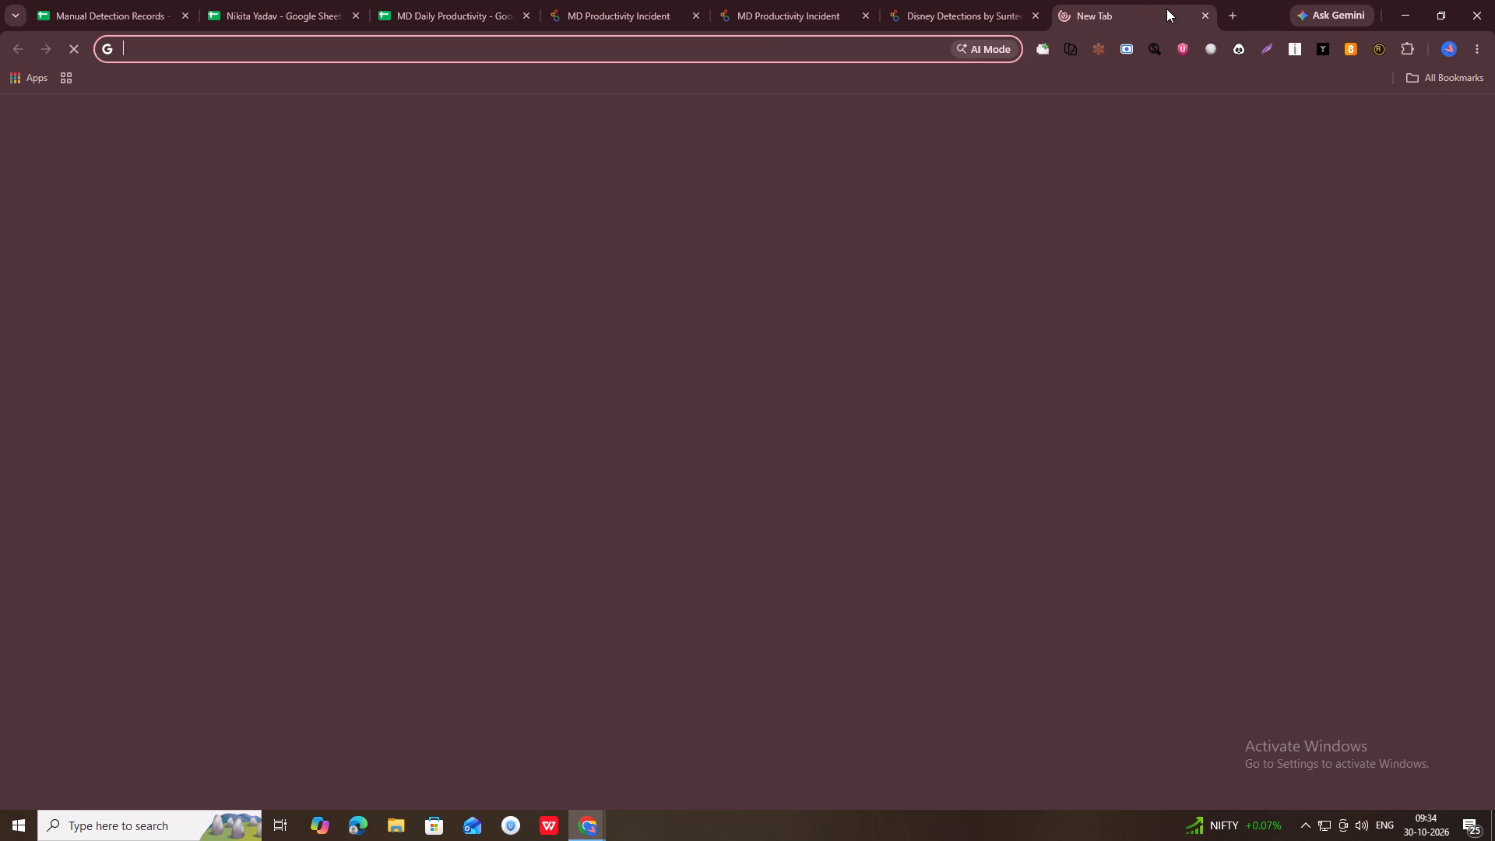
{"action": "type", "text": "3782+32"}
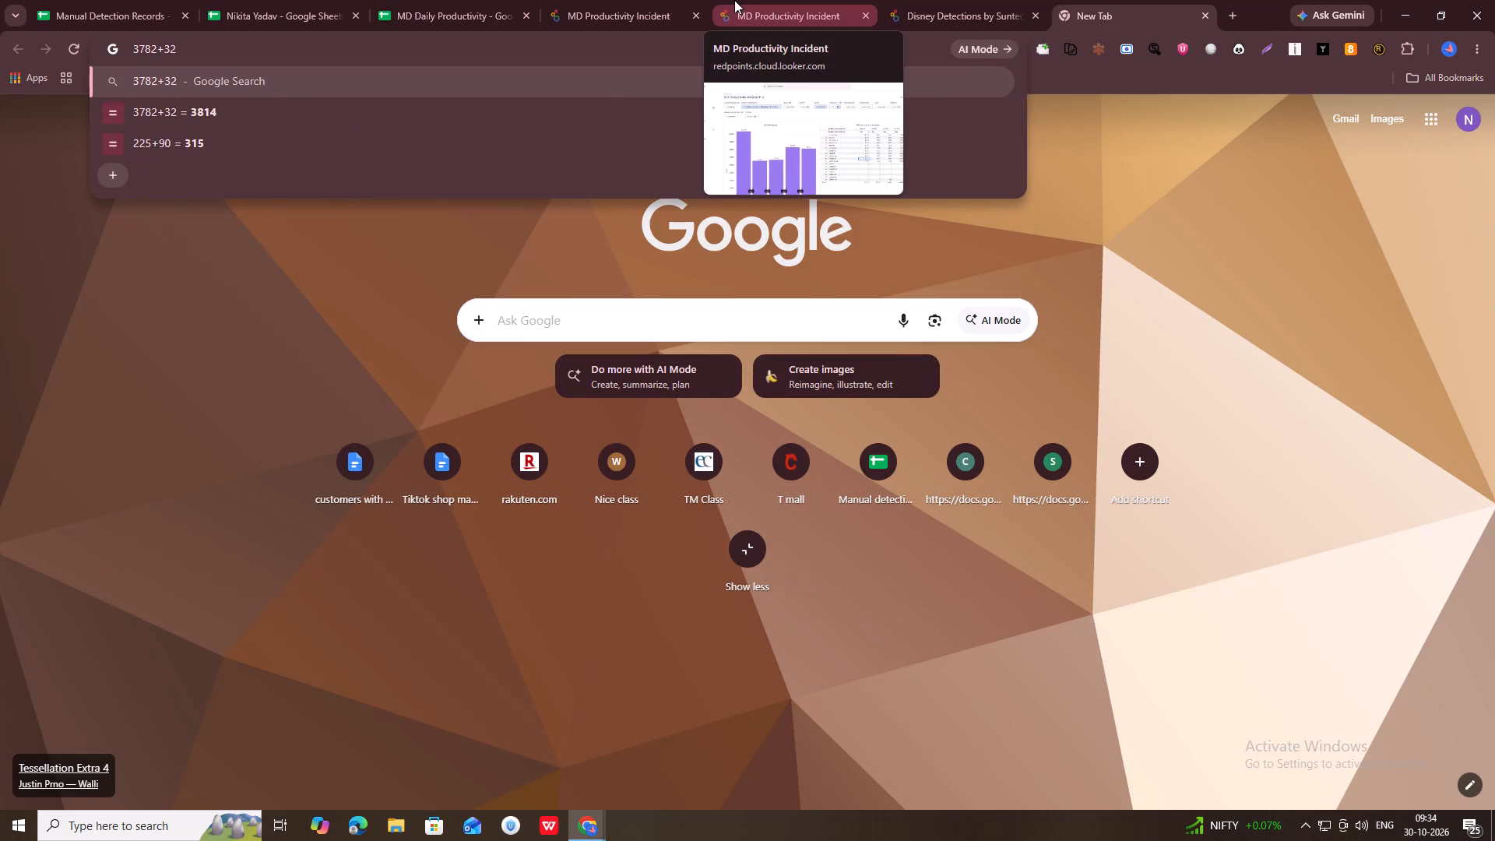
{"action": "left_click", "coordinate": [811, 0]}
{"action": "left_click", "coordinate": [1073, 0]}
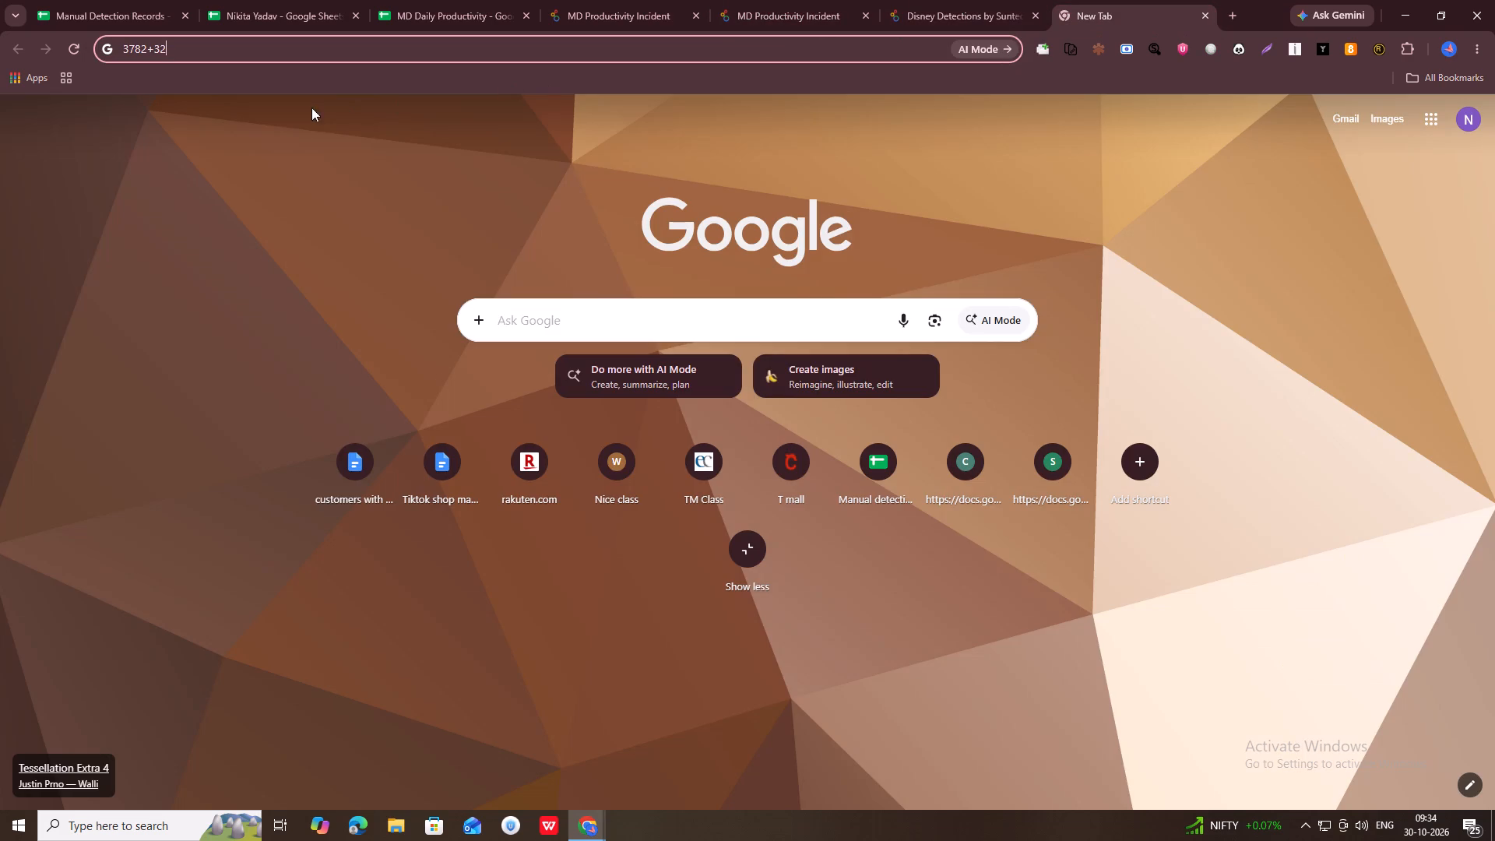
{"action": "type", "text": "41"}
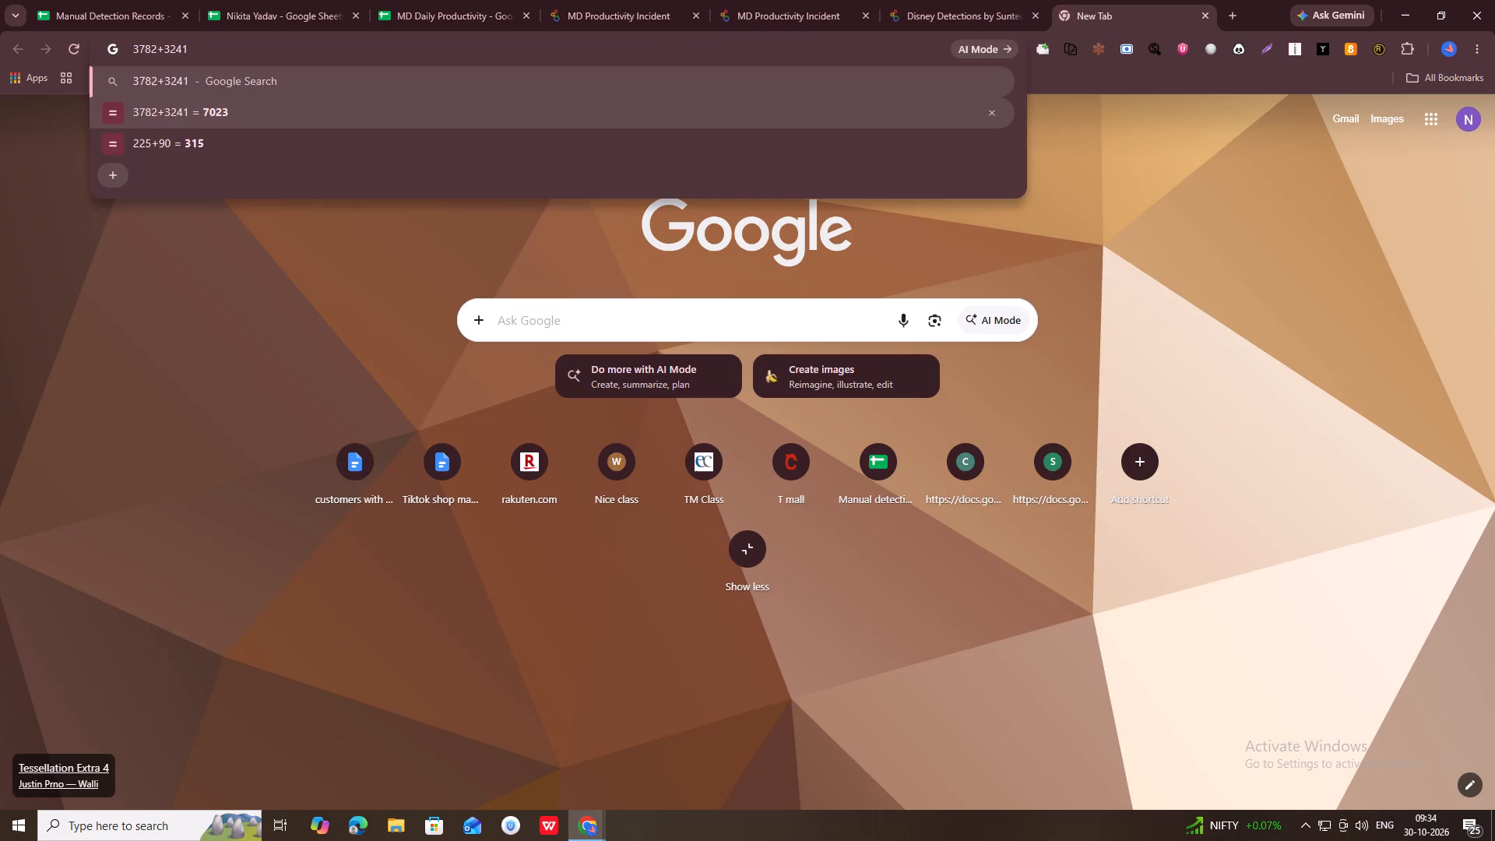
{"action": "left_click", "coordinate": [236, 114]}
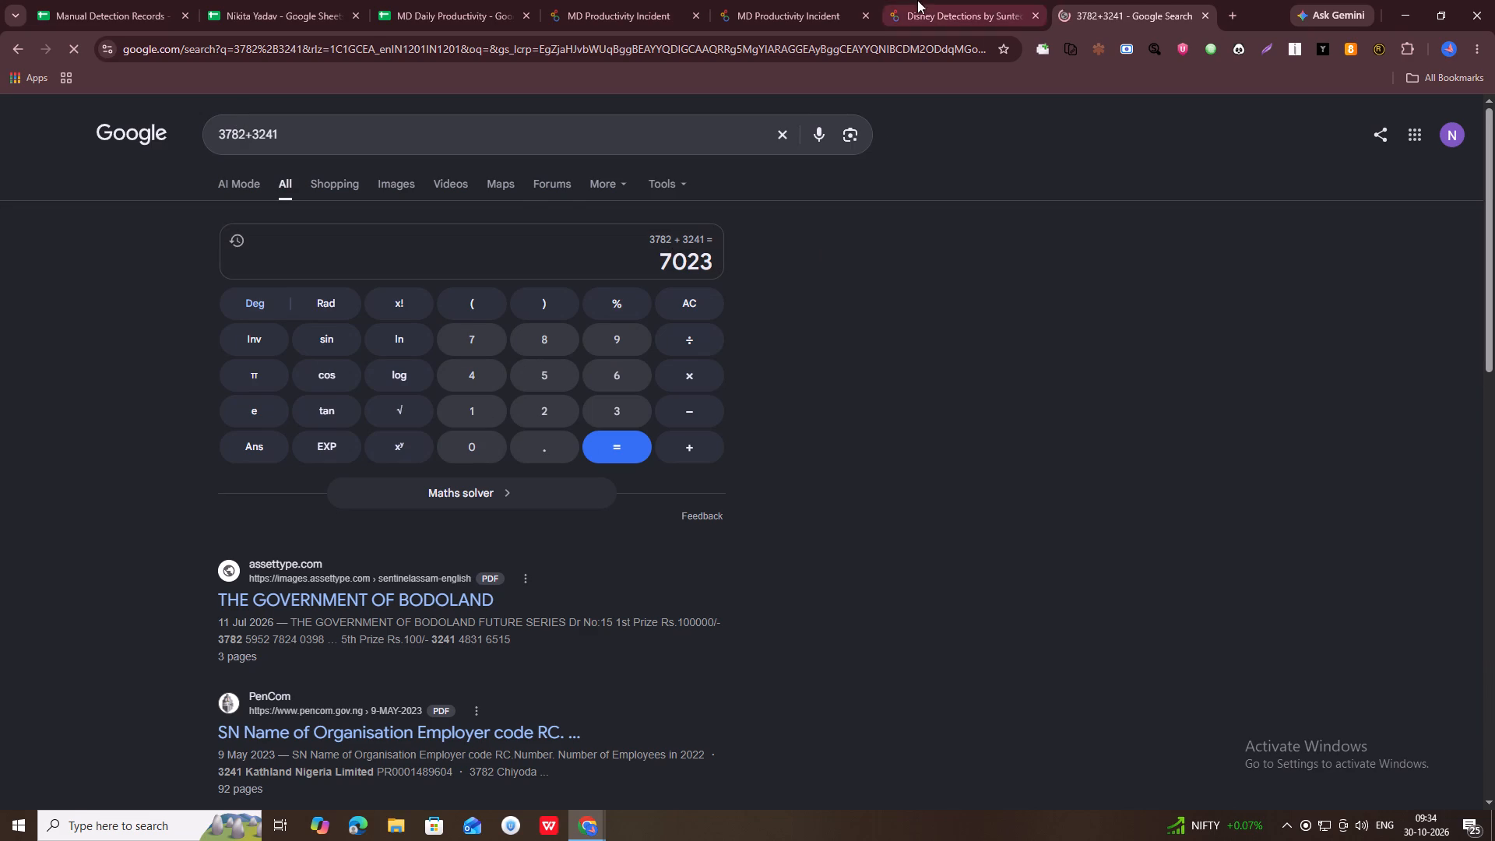
Close both MD Productivity Incident dashboards, the Disney Detections by Suntec dashboard and the Google calculation page.
{"action": "left_click", "coordinate": [701, 0]}
{"action": "left_click", "coordinate": [762, 0]}
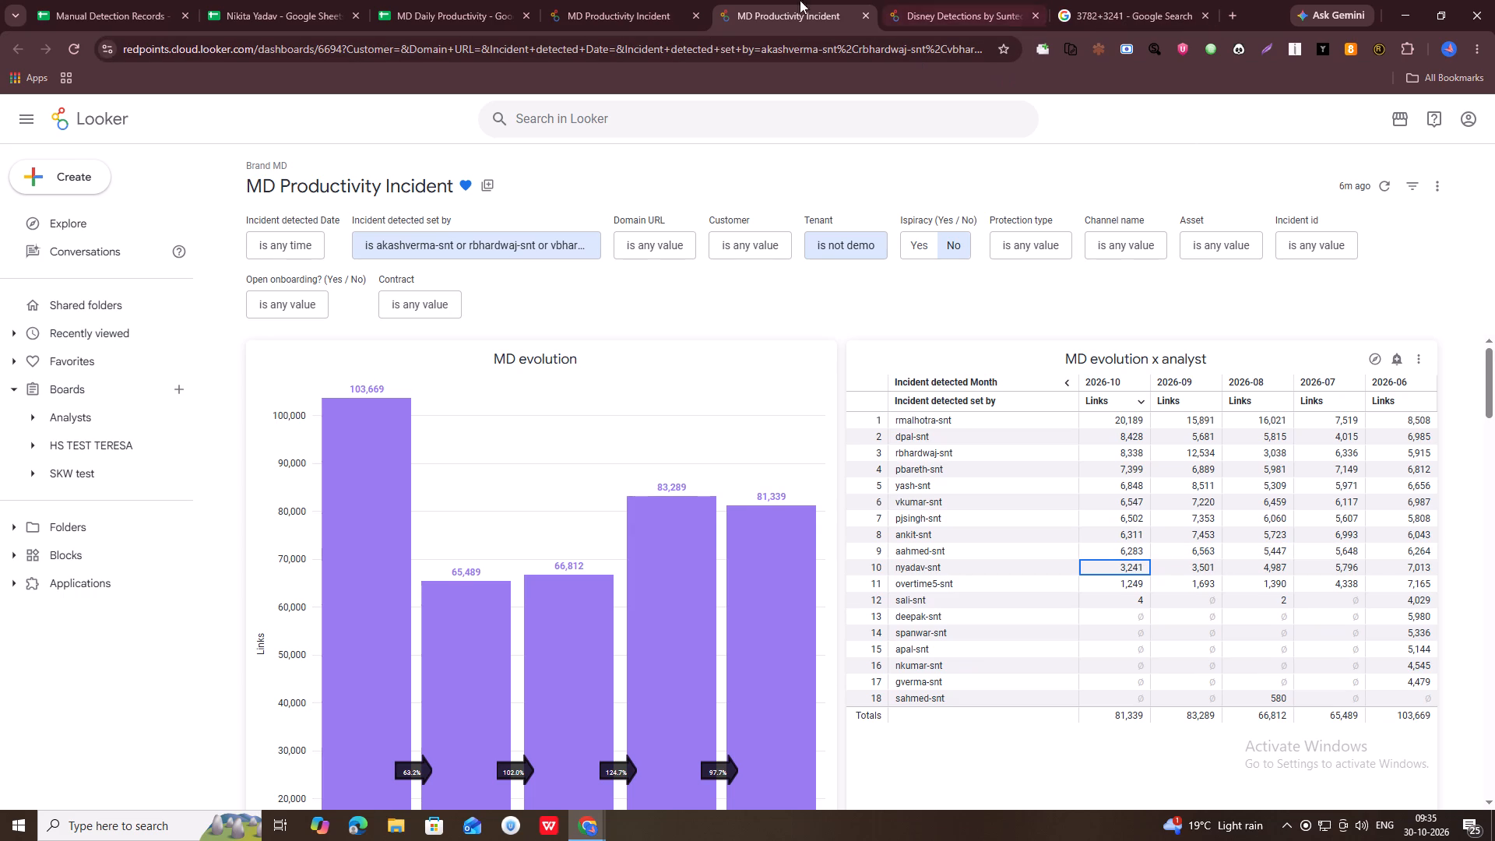
{"action": "middle_click", "coordinate": [769, 0]}
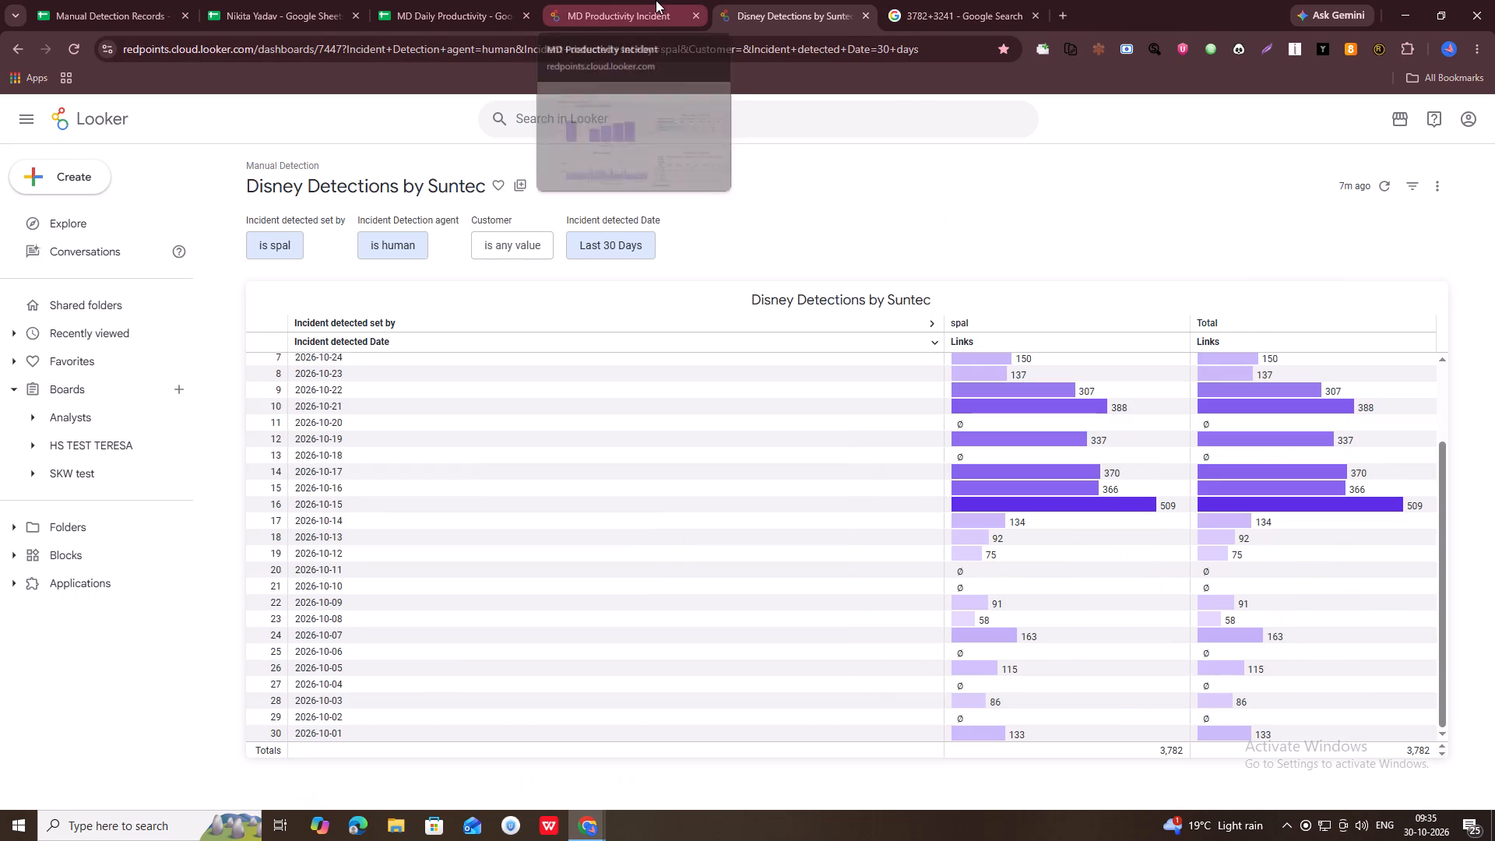
{"action": "scroll", "coordinate": [1009, 660], "scroll_direction": "up", "scroll_amount": 6}
{"action": "scroll", "coordinate": [1107, 642], "scroll_direction": "up", "scroll_amount": 6}
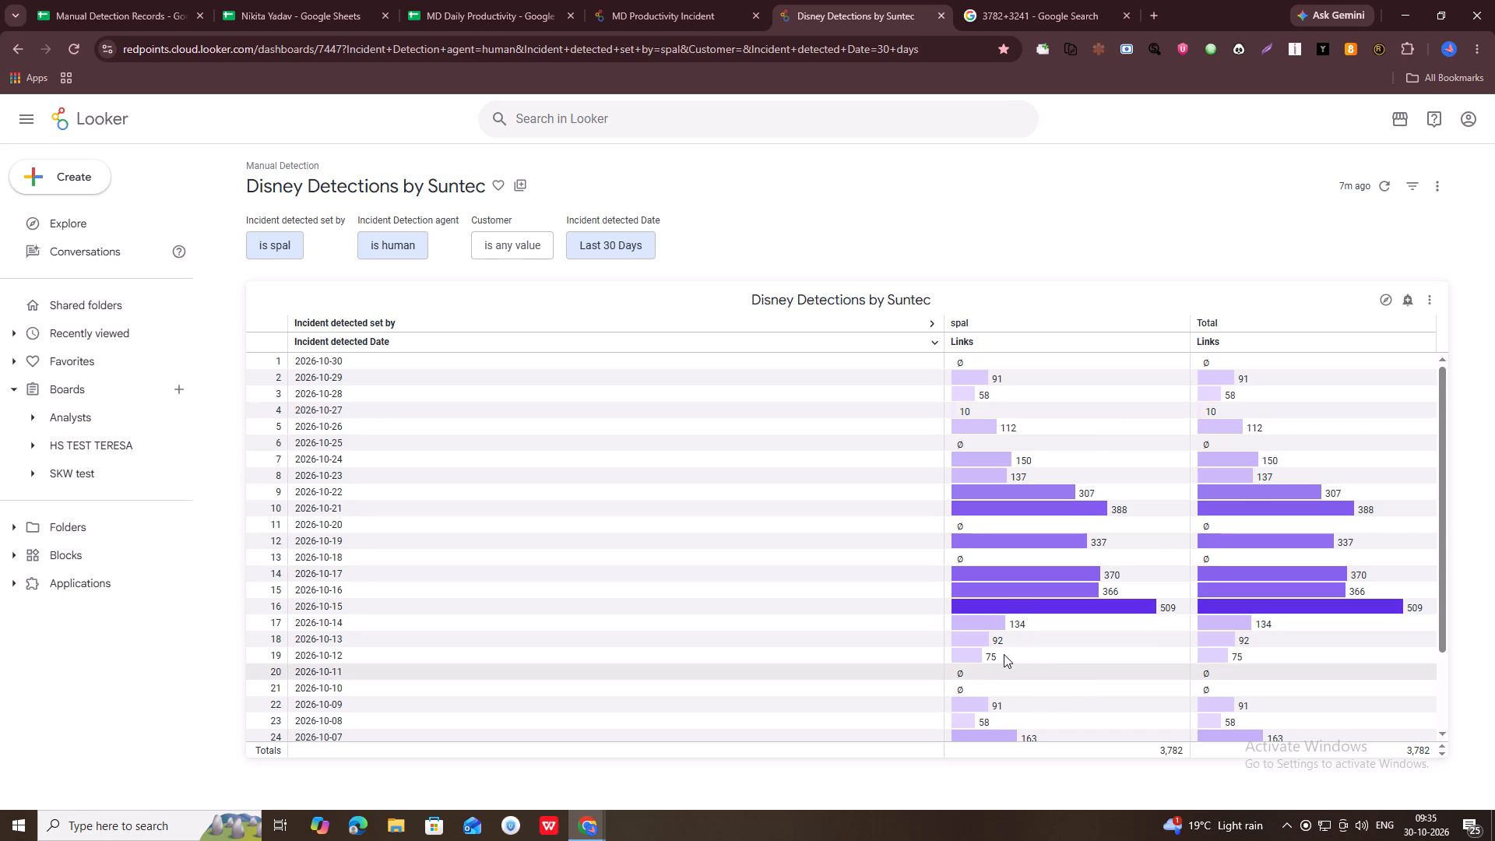
{"action": "middle_click", "coordinate": [844, 0]}
{"action": "left_click", "coordinate": [695, 0]}
{"action": "middle_click", "coordinate": [695, 0]}
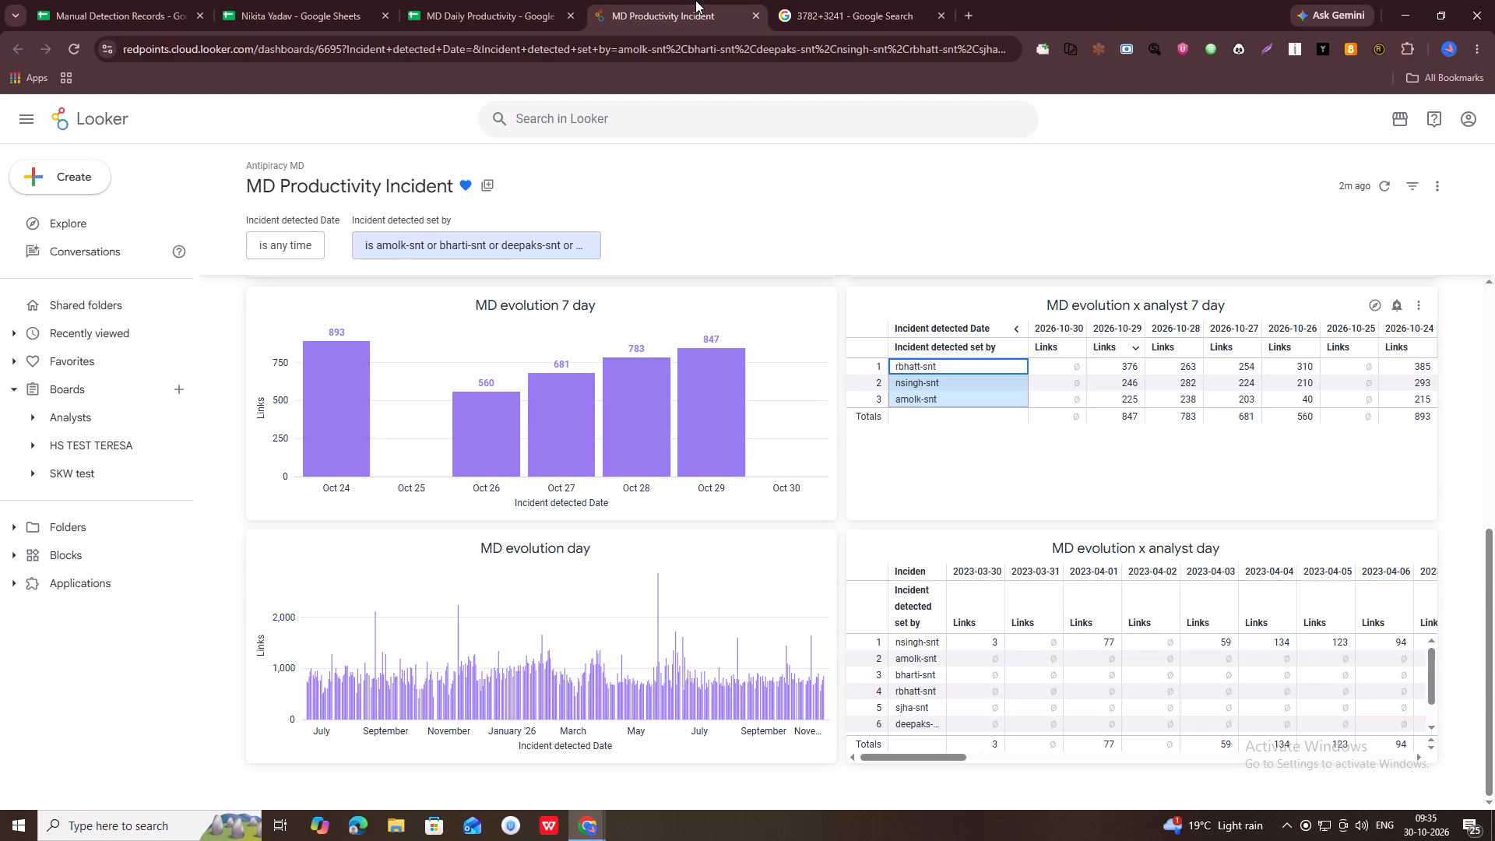
{"action": "middle_click", "coordinate": [666, 0]}
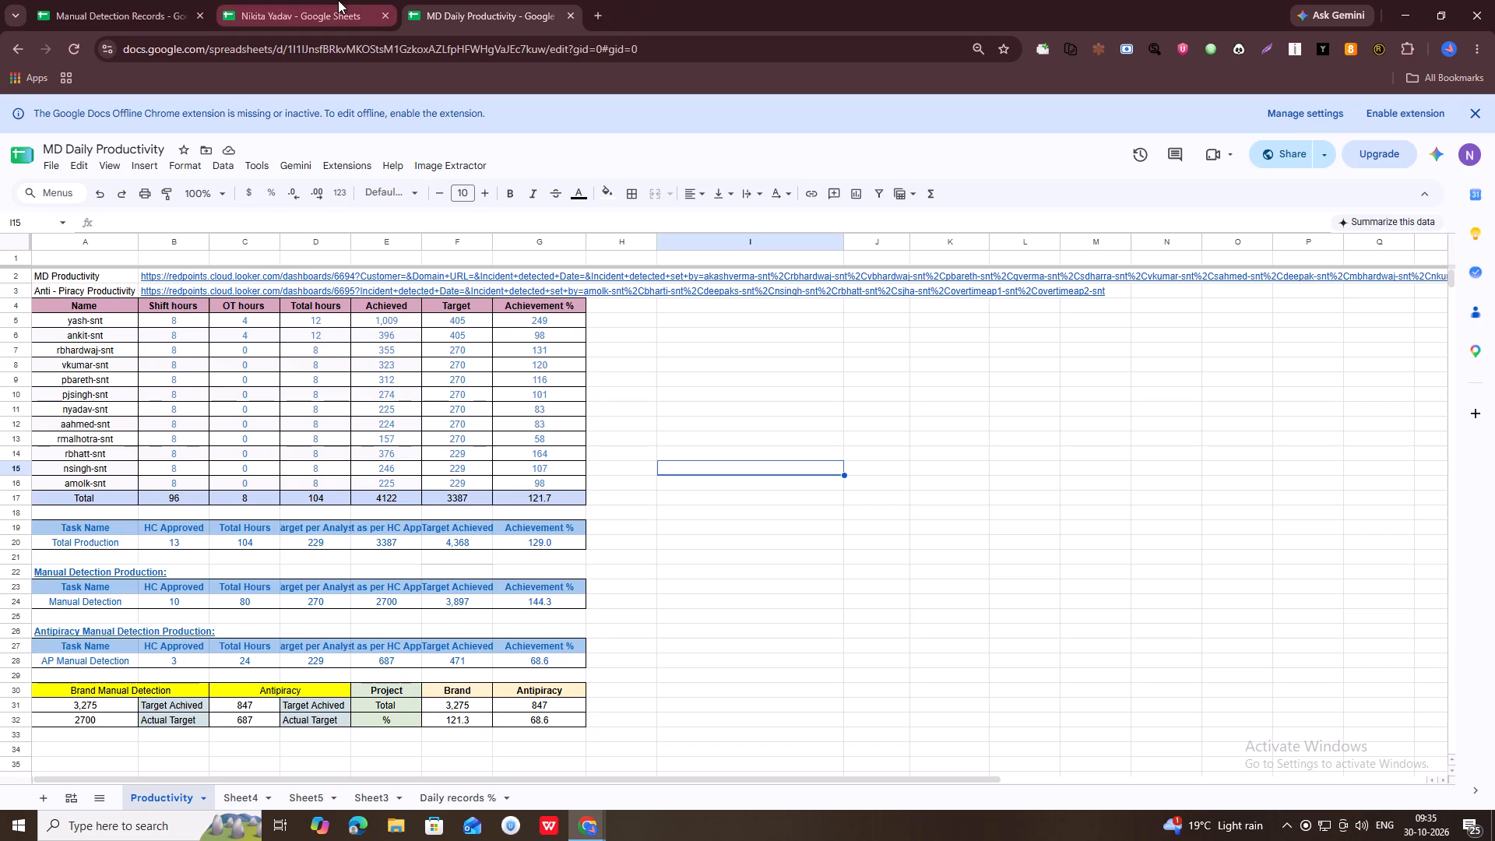
{"action": "left_click", "coordinate": [179, 0]}
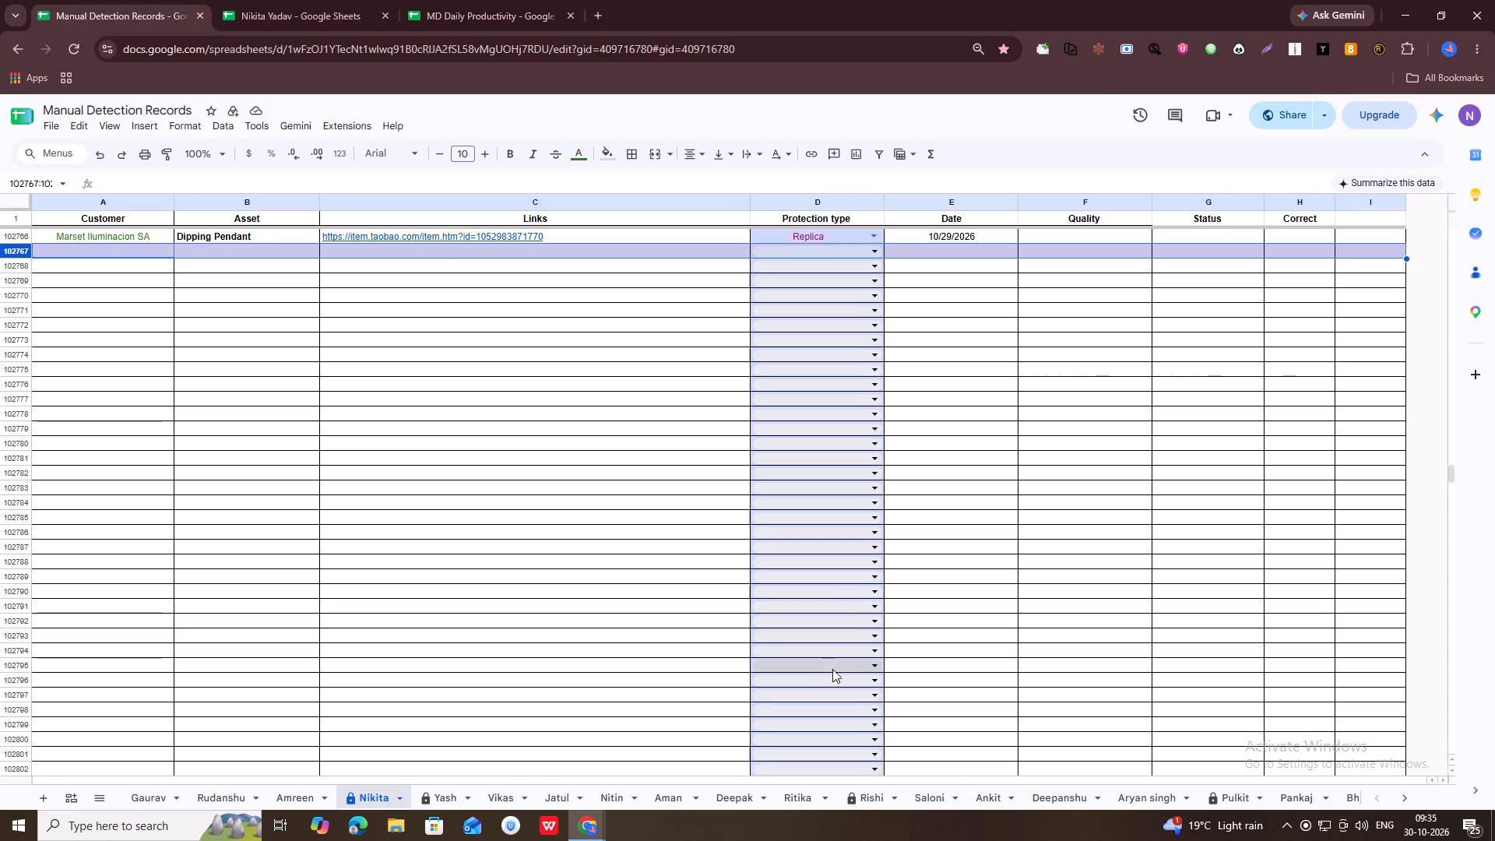
{"action": "key", "text": "alt+Tab"}
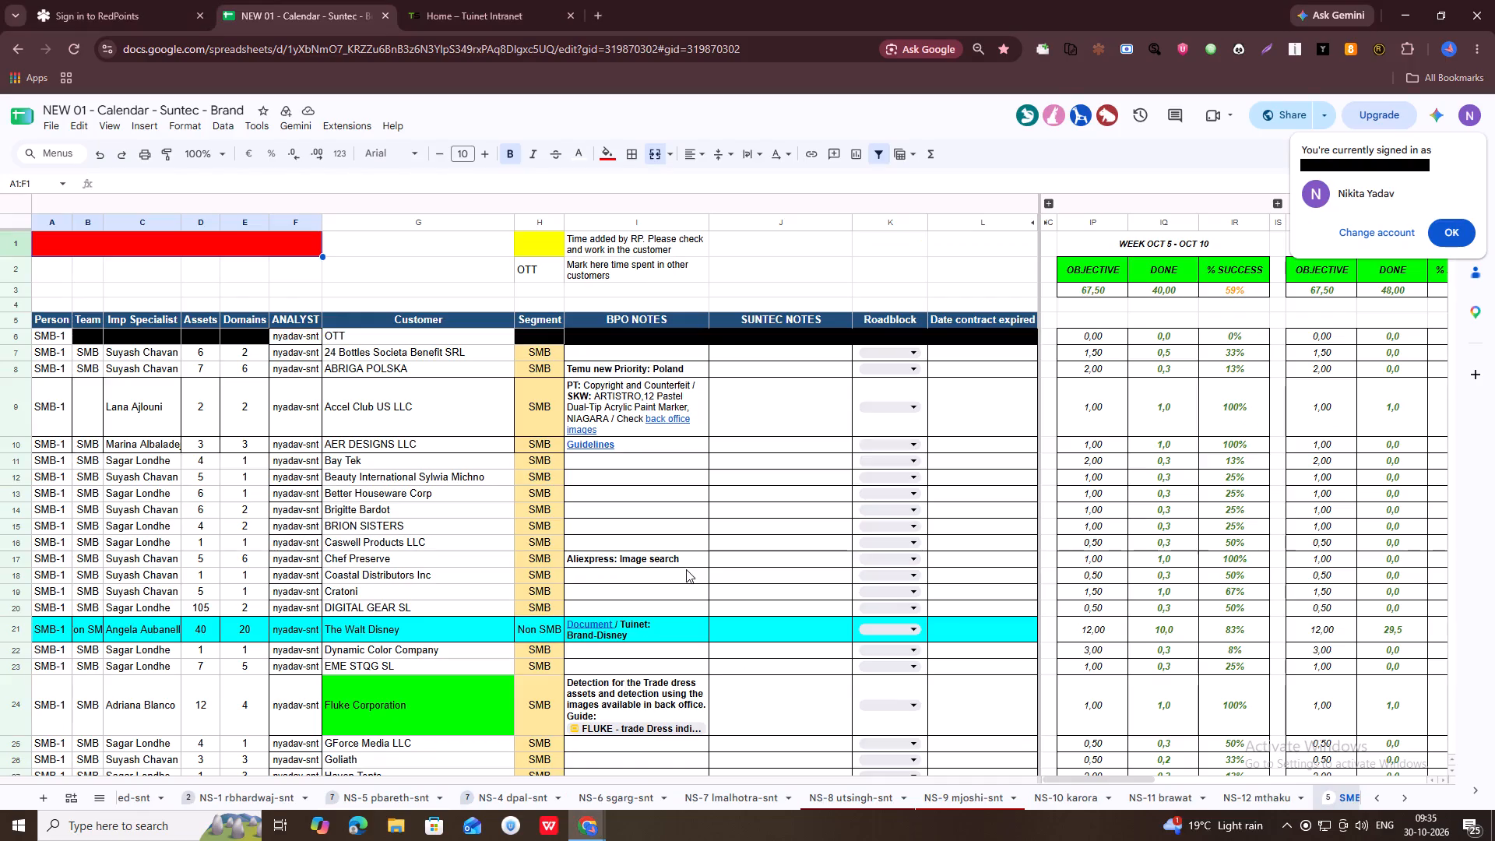
{"action": "left_click", "coordinate": [1459, 227]}
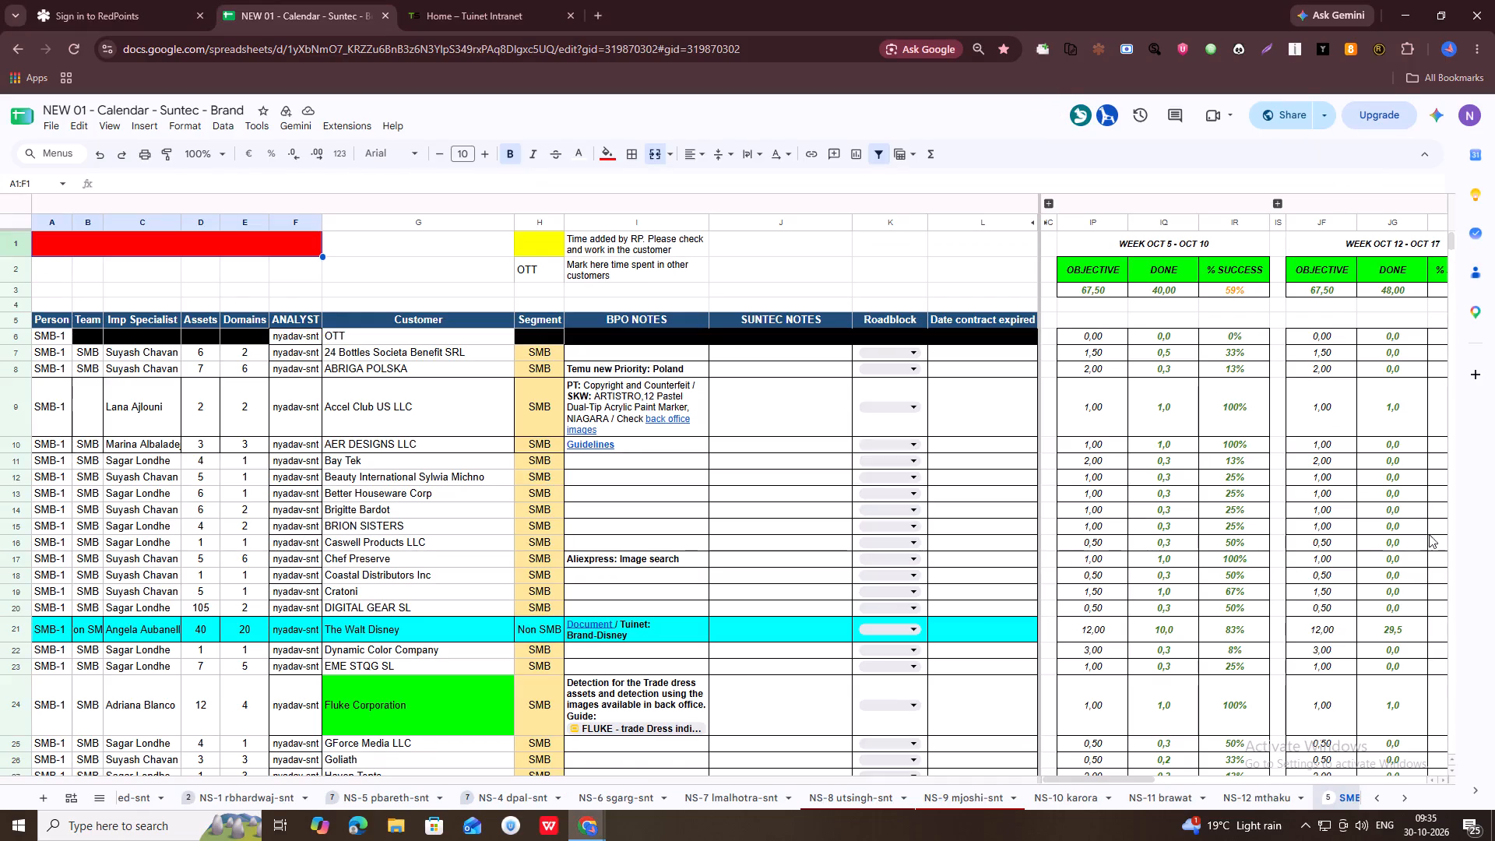
{"action": "left_click_drag", "start_coordinate": [1106, 781], "coordinate": [1311, 786]}
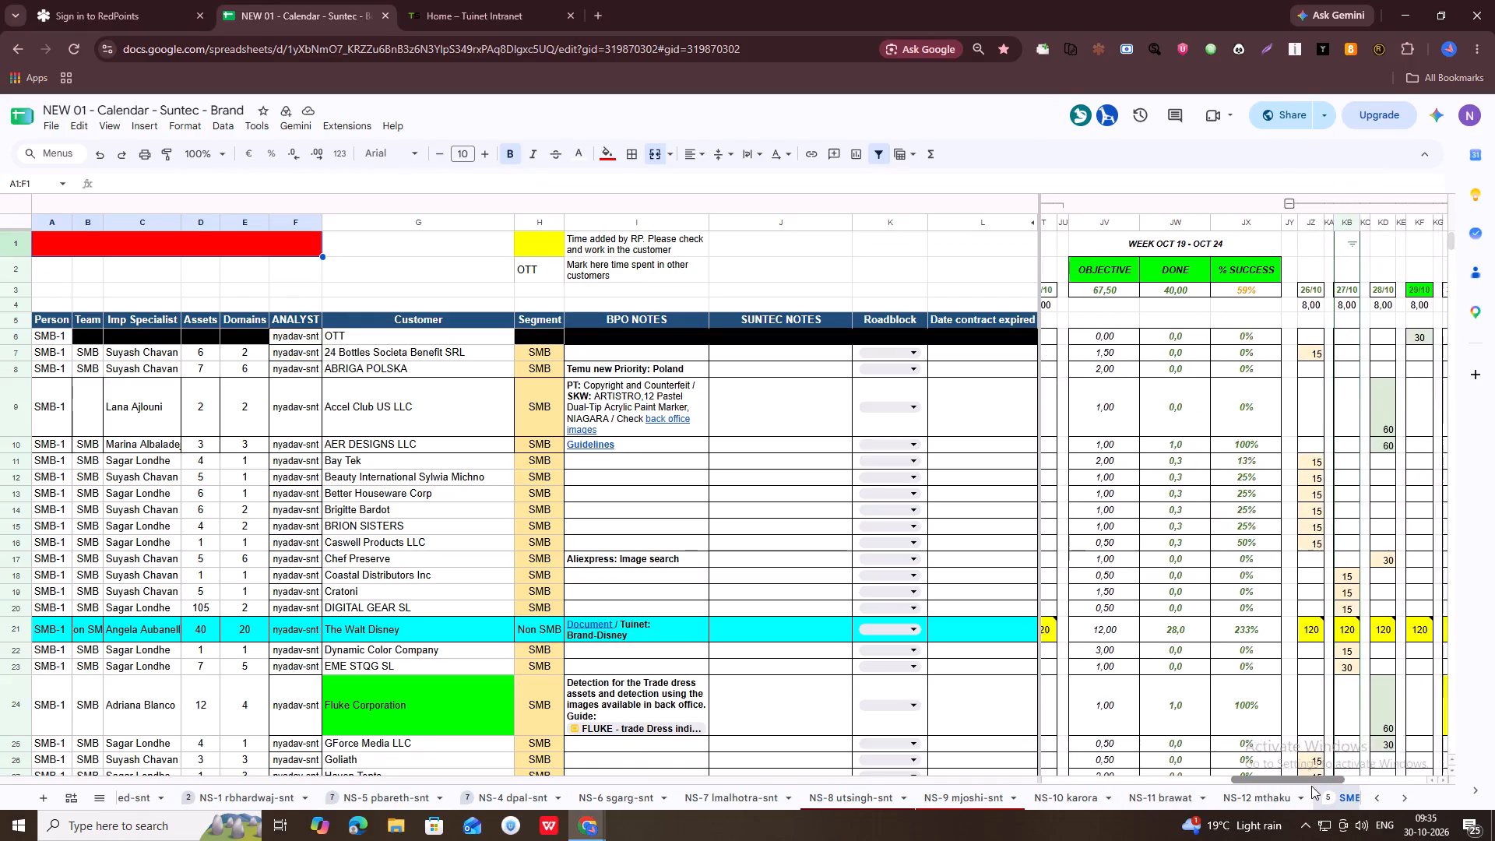
{"action": "left_click_drag", "start_coordinate": [1311, 786], "coordinate": [1376, 786]}
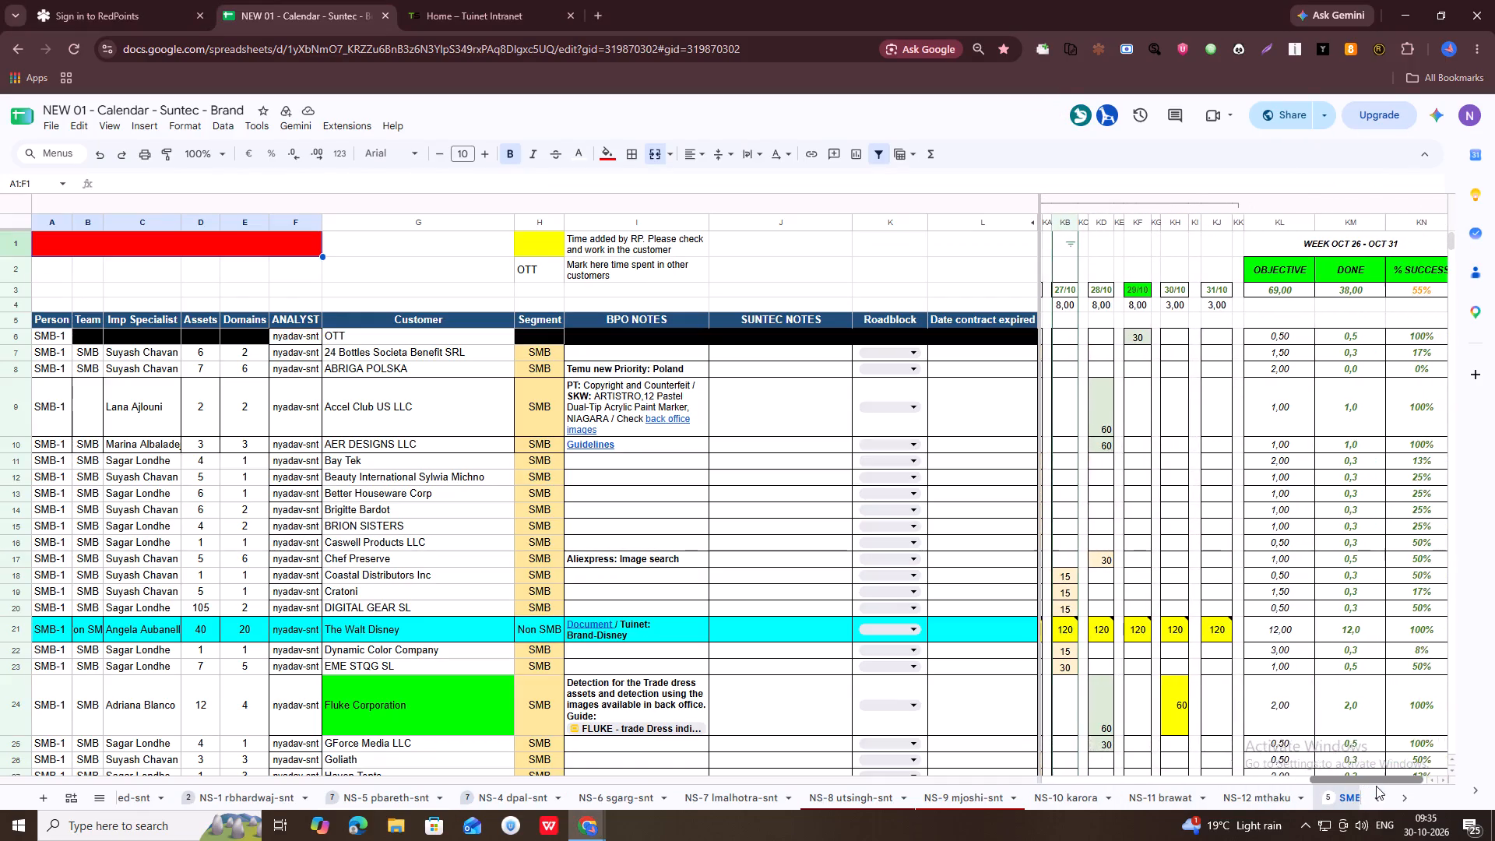
{"action": "left_click_drag", "start_coordinate": [1376, 786], "coordinate": [1388, 786]}
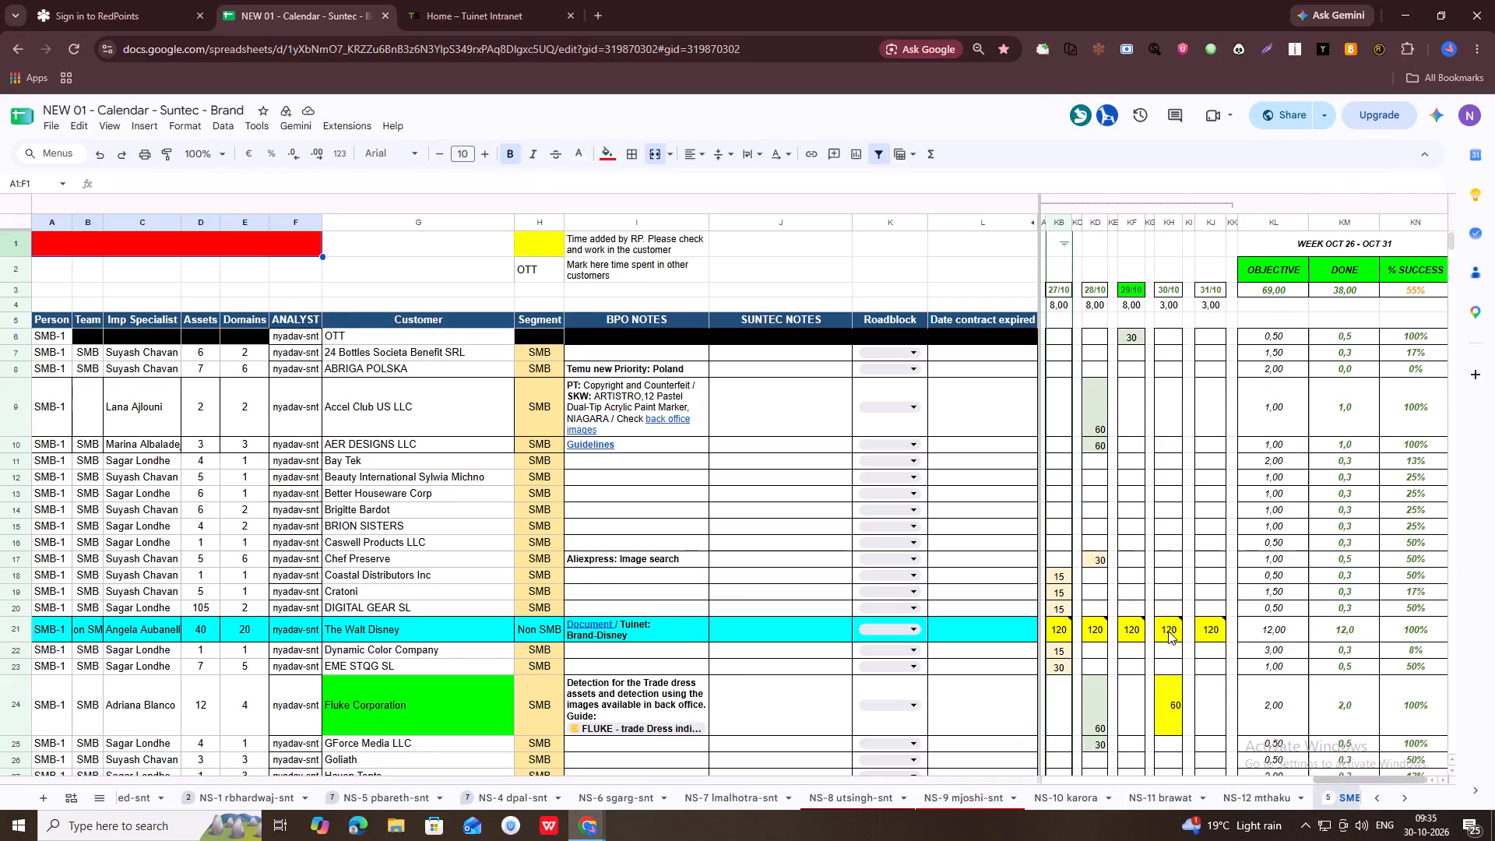
{"action": "left_click", "coordinate": [1168, 631]}
{"action": "scroll", "coordinate": [1177, 572], "scroll_direction": "down", "scroll_amount": 1}
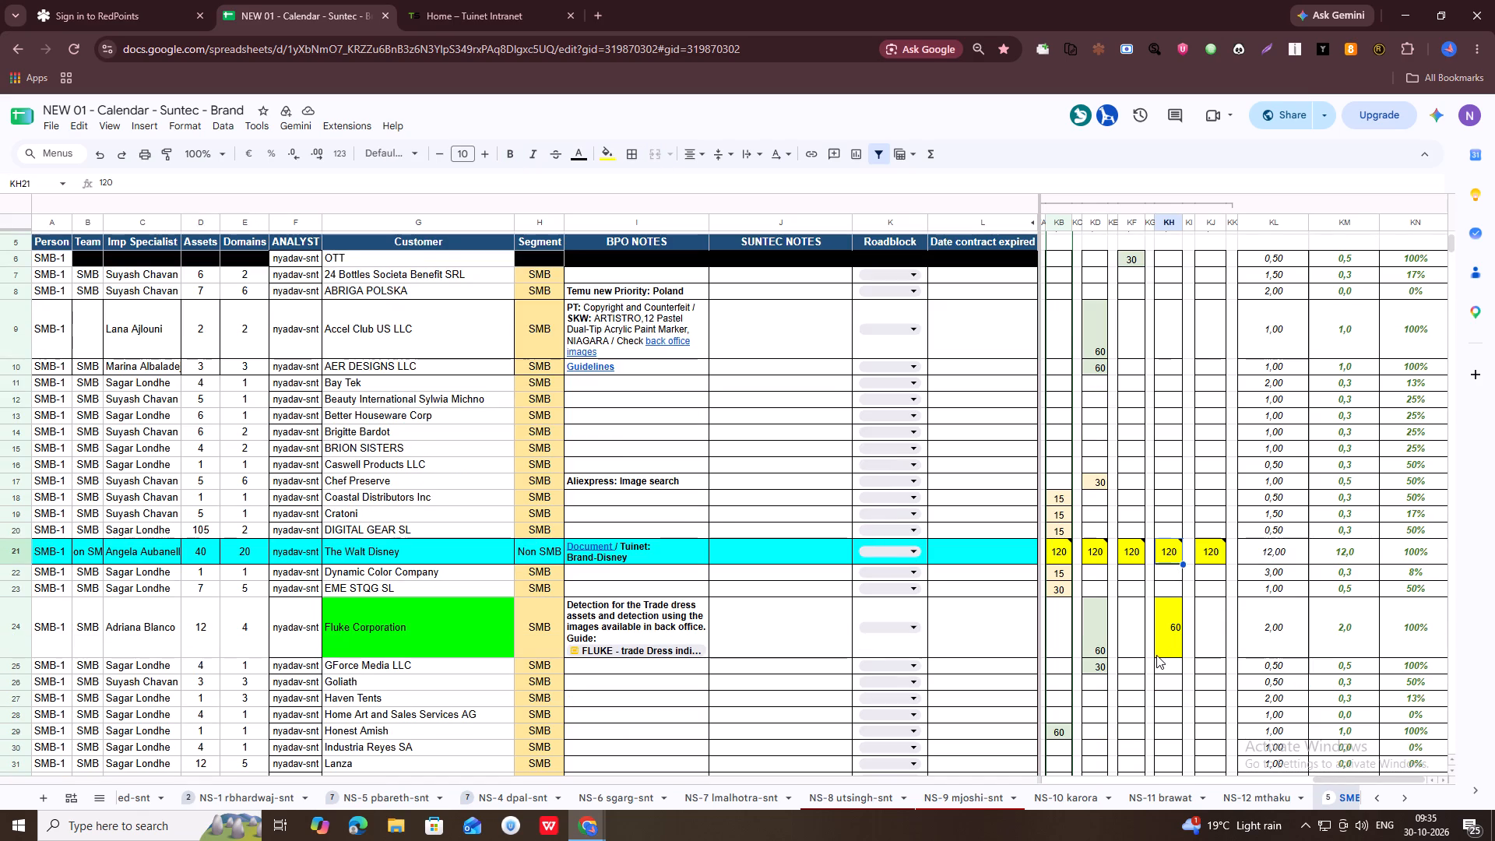
{"action": "left_click", "coordinate": [1169, 646], "text": "ctrl"}
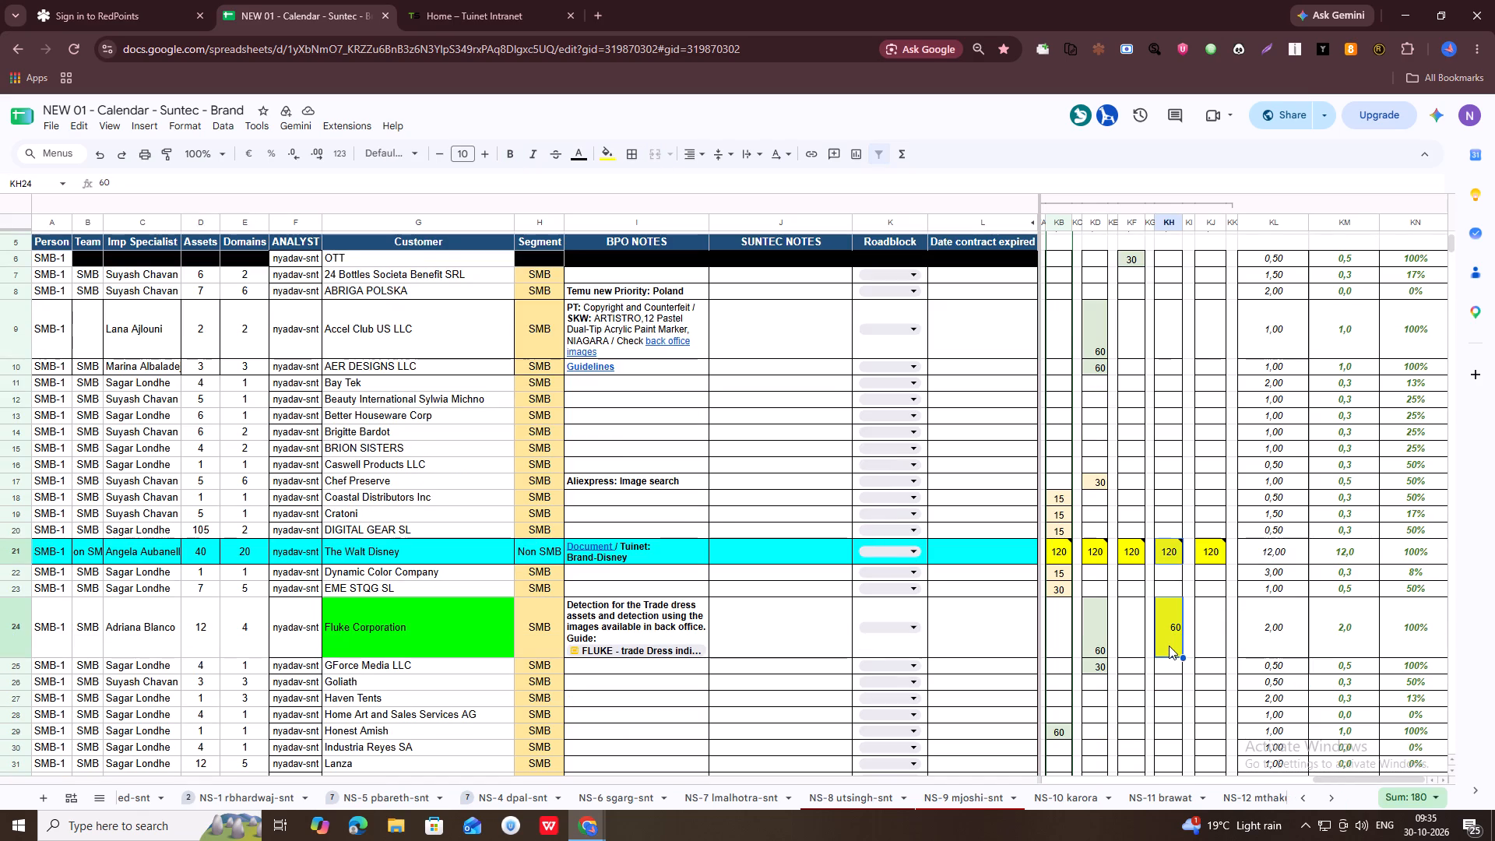
{"action": "scroll", "coordinate": [1169, 646], "scroll_direction": "down", "scroll_amount": 2}
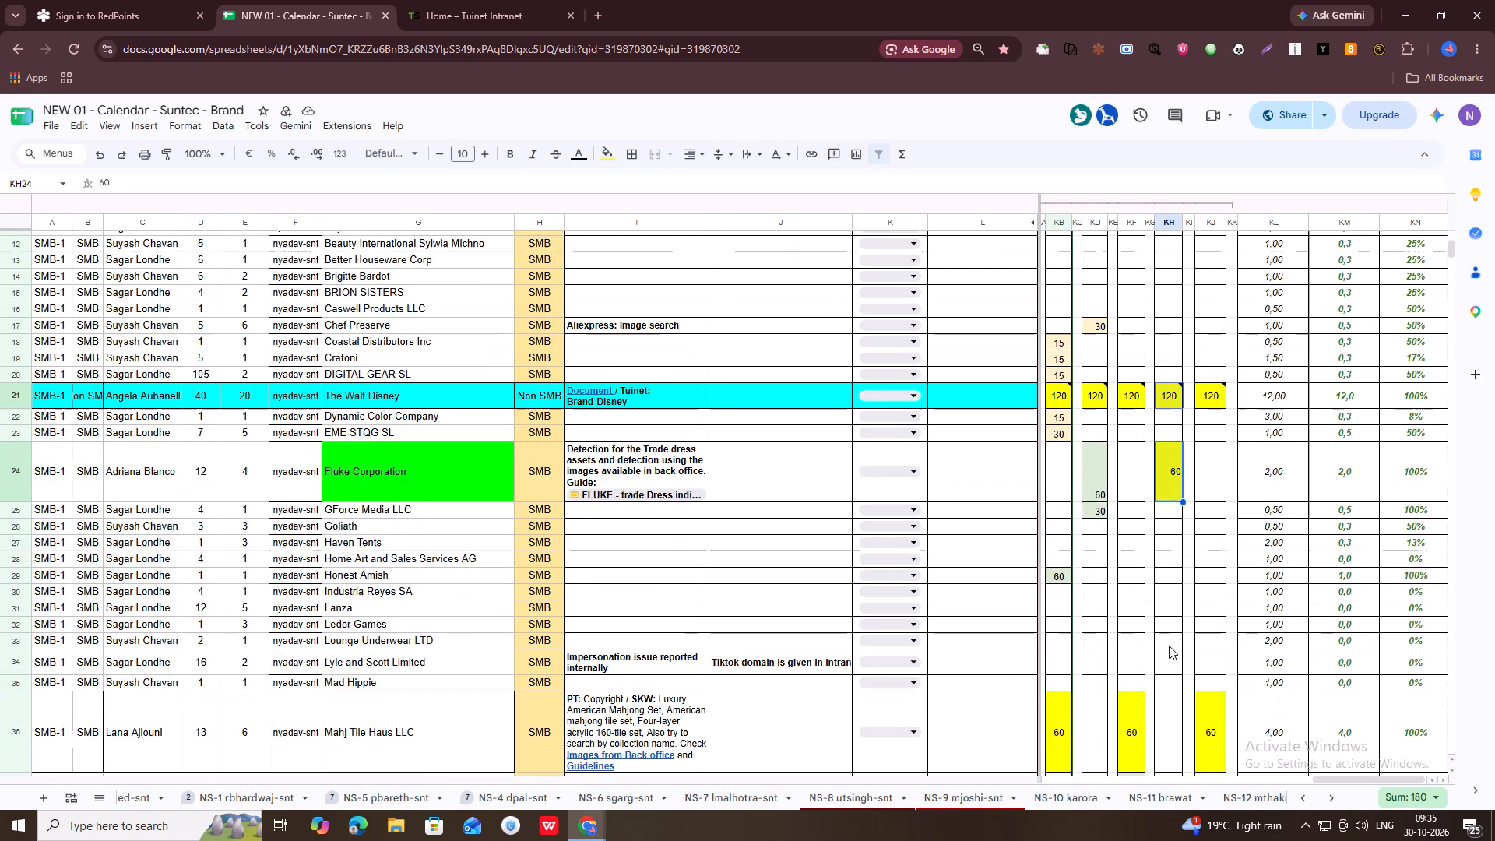
{"action": "scroll", "coordinate": [1169, 646], "scroll_direction": "down", "scroll_amount": 7}
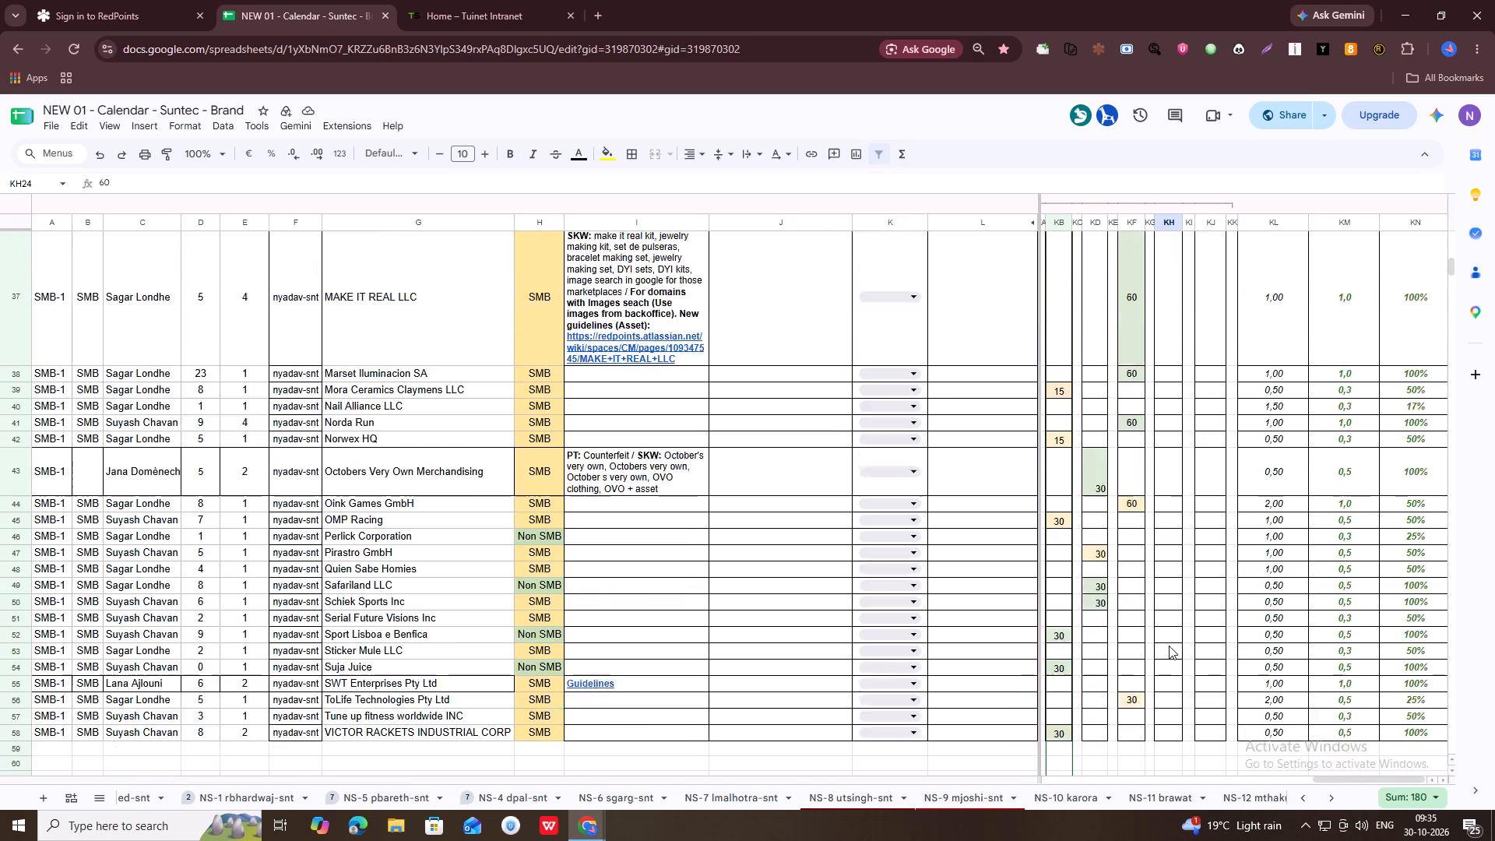
{"action": "scroll", "coordinate": [1169, 646], "scroll_direction": "down", "scroll_amount": 3}
{"action": "scroll", "coordinate": [1169, 646], "scroll_direction": "up", "scroll_amount": 14}
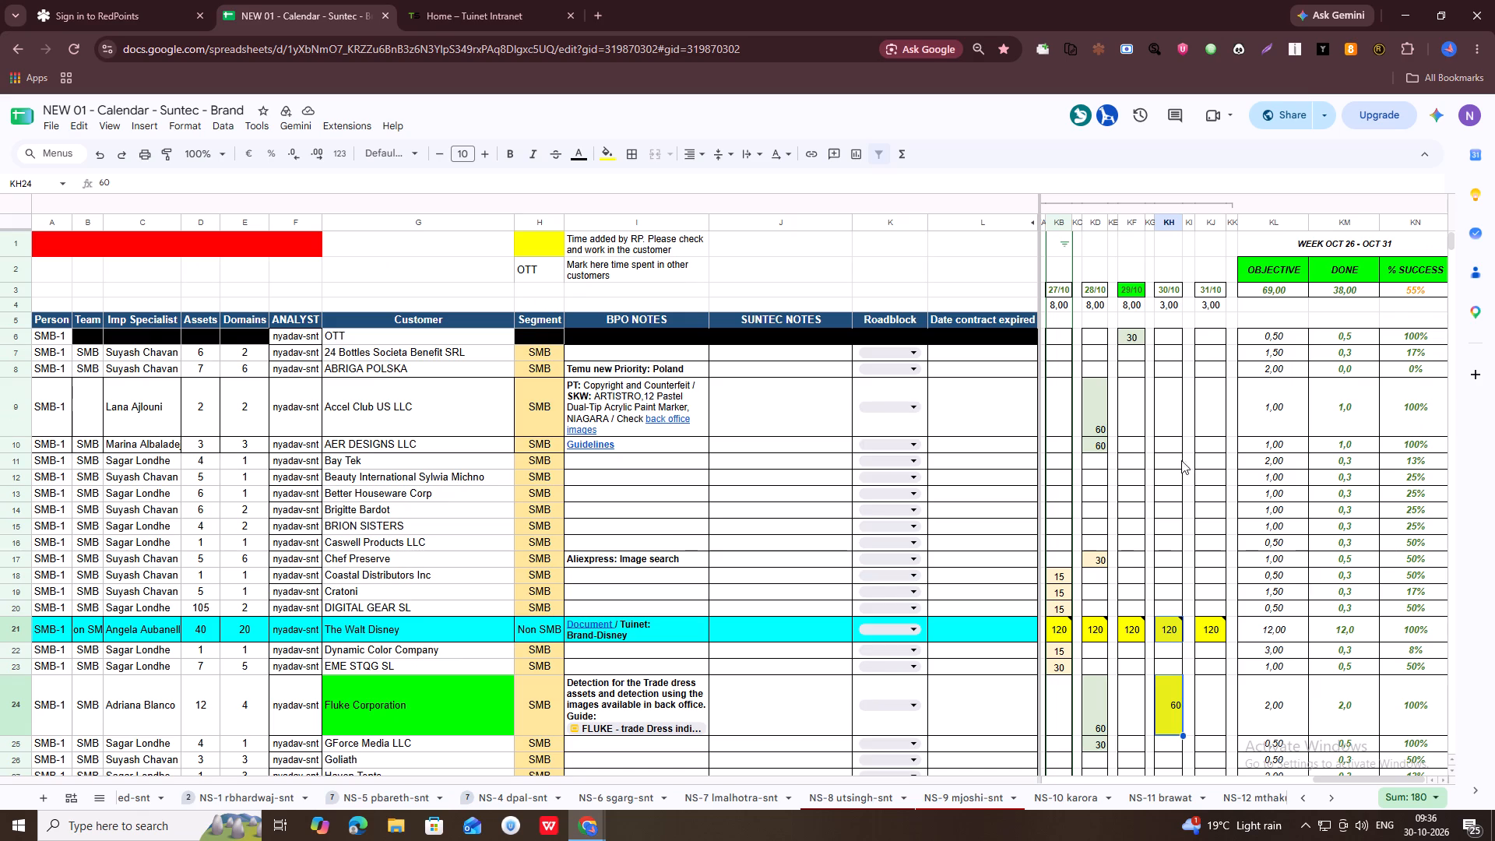
Enter 15 in the 30/10 column for ABRIGA POLSKA.
{"action": "left_click", "coordinate": [1163, 408]}
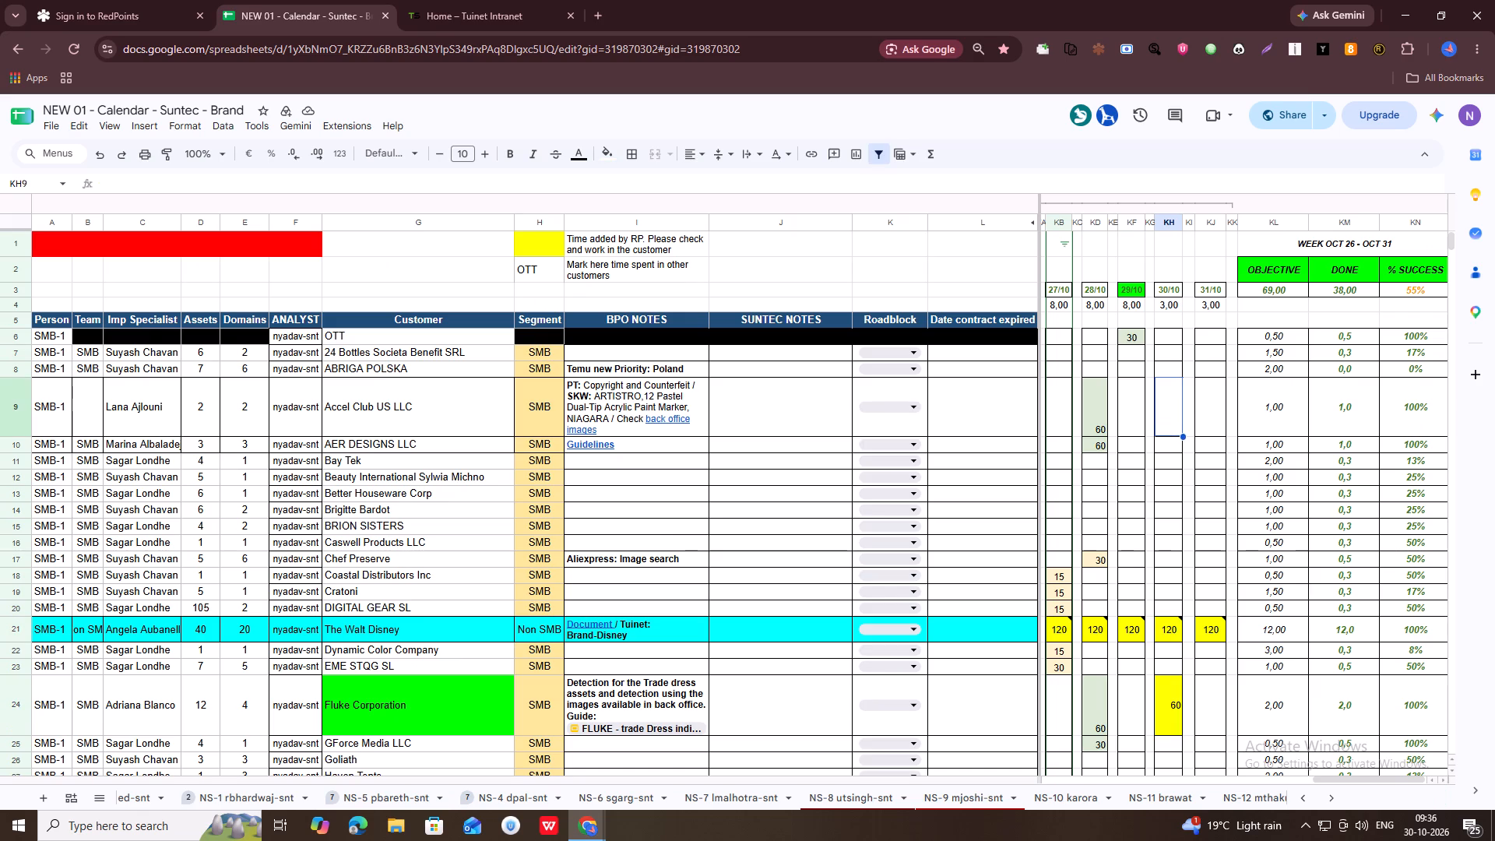
{"action": "left_click", "coordinate": [1167, 368]}
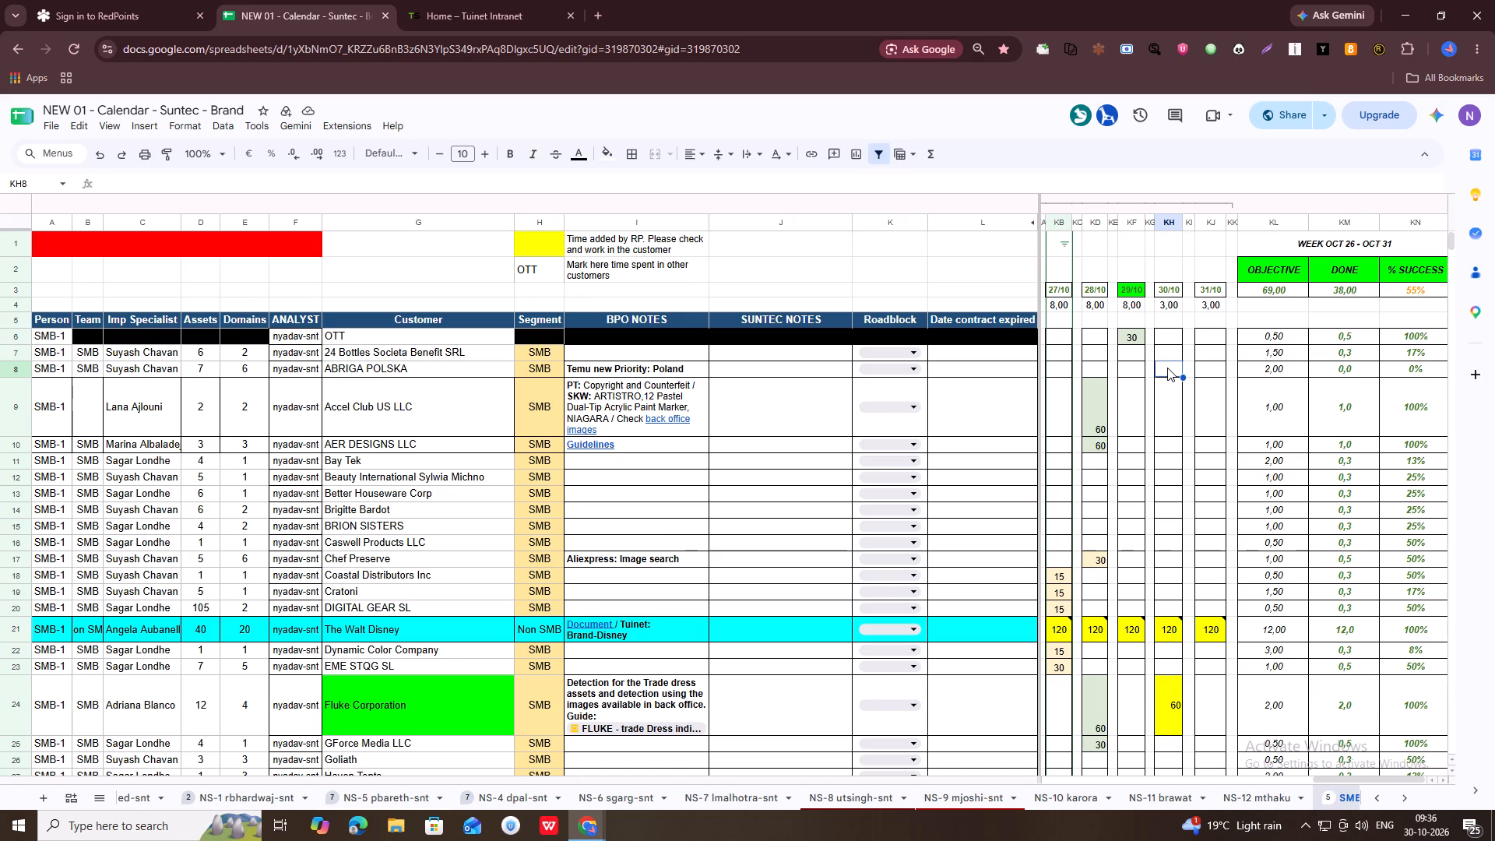
{"action": "type", "text": "15"}
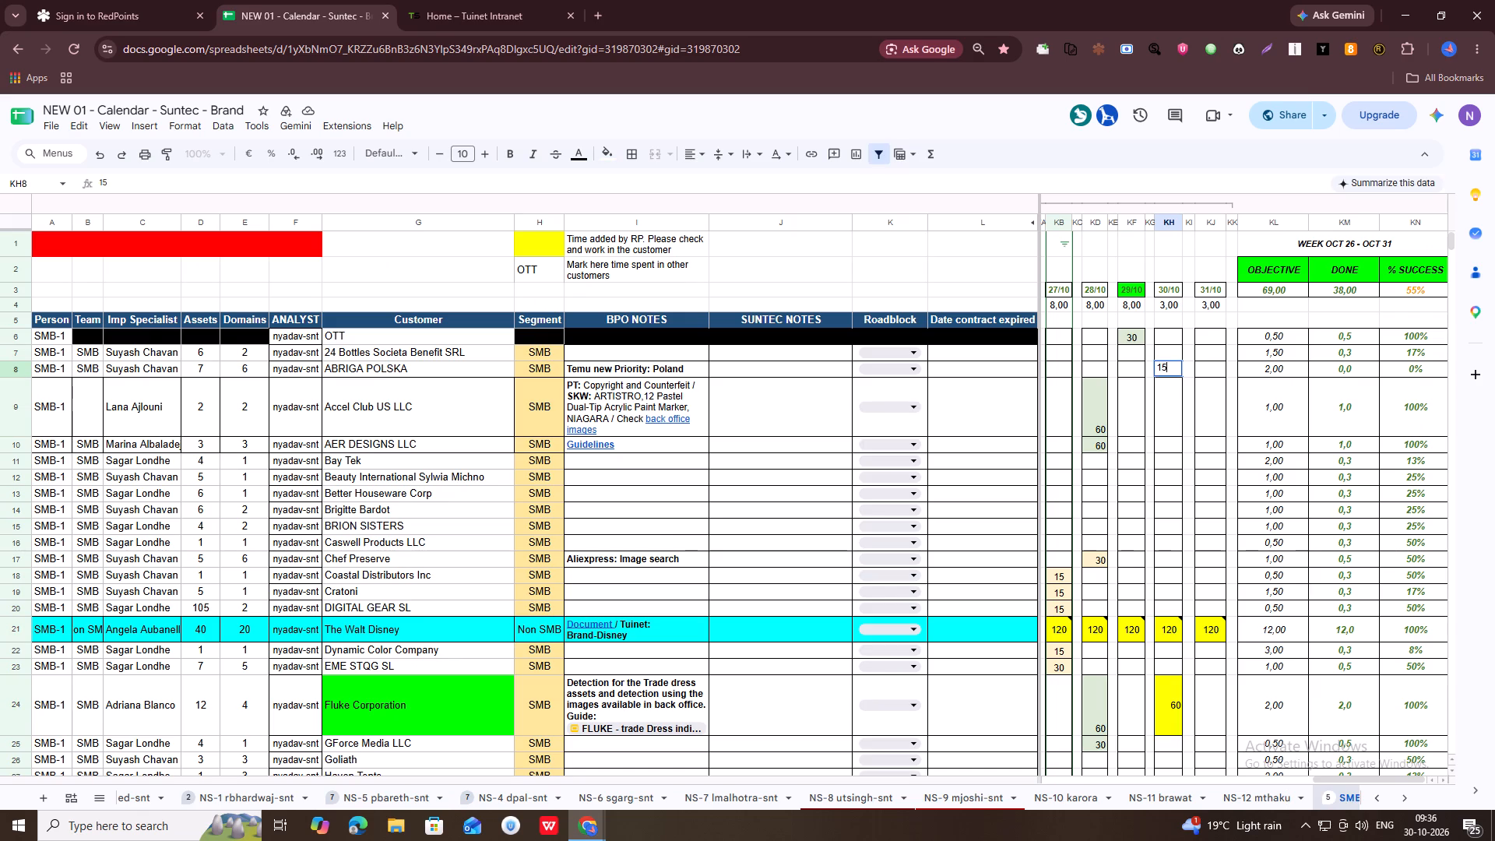
{"action": "left_click", "coordinate": [1166, 453]}
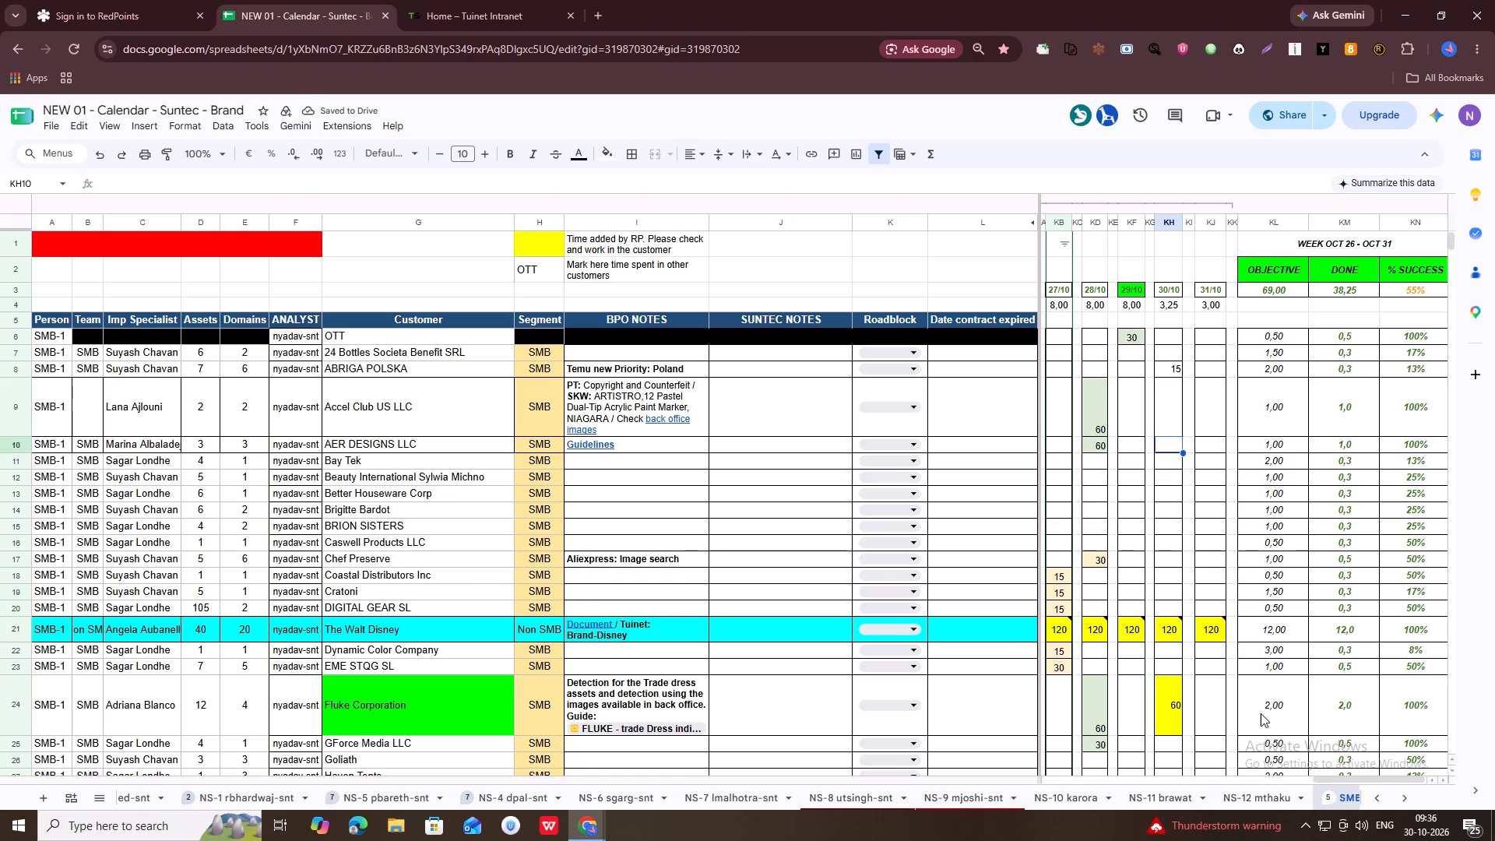
Enter 60 in the 30/10 column for Home Art and Sales Services AG.
{"action": "scroll", "coordinate": [1141, 618], "scroll_direction": "down", "scroll_amount": 2}
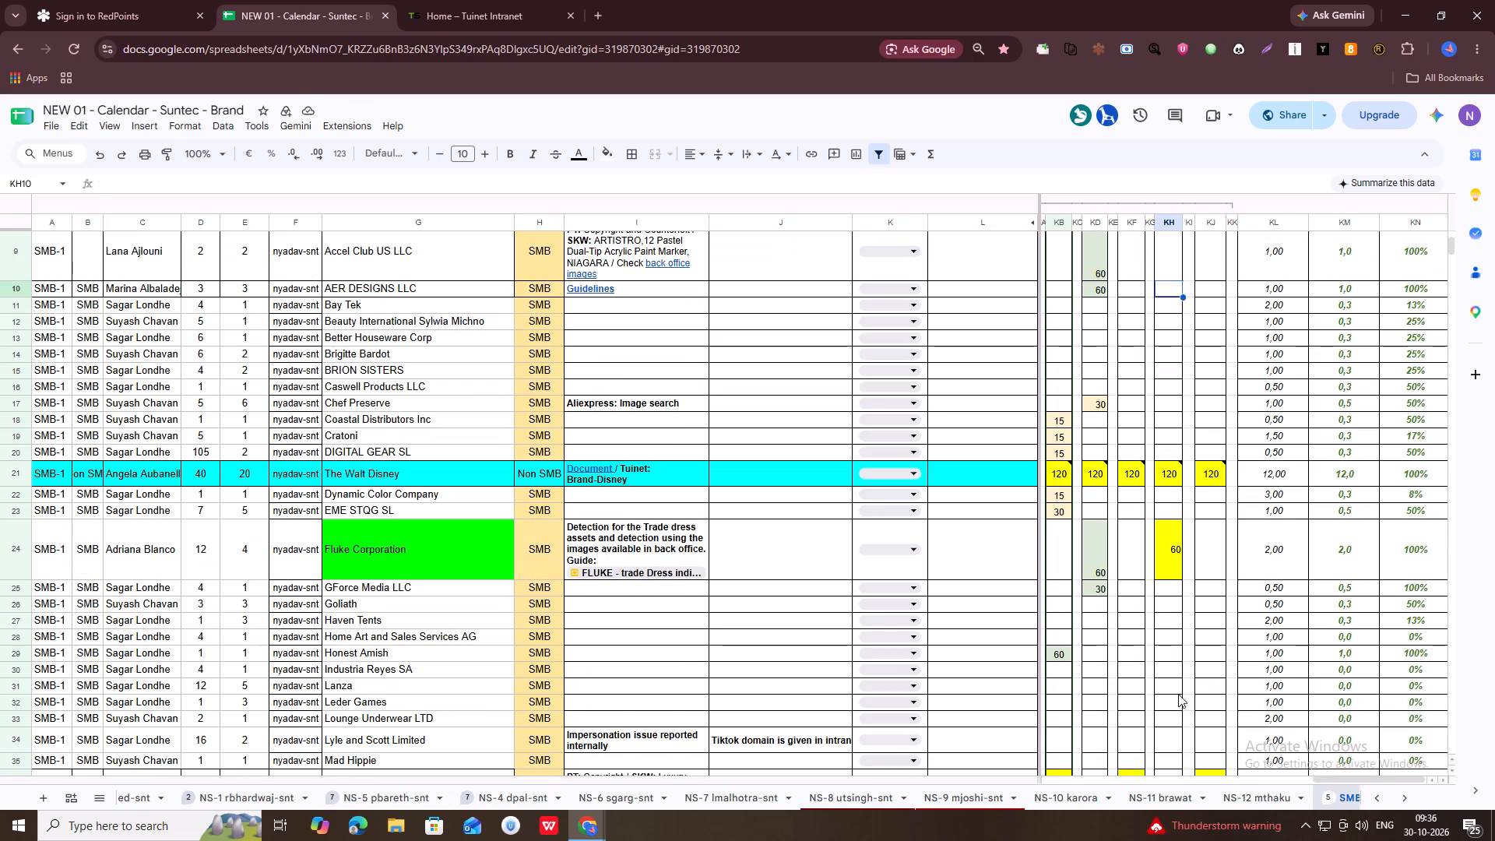
{"action": "left_click", "coordinate": [1168, 652]}
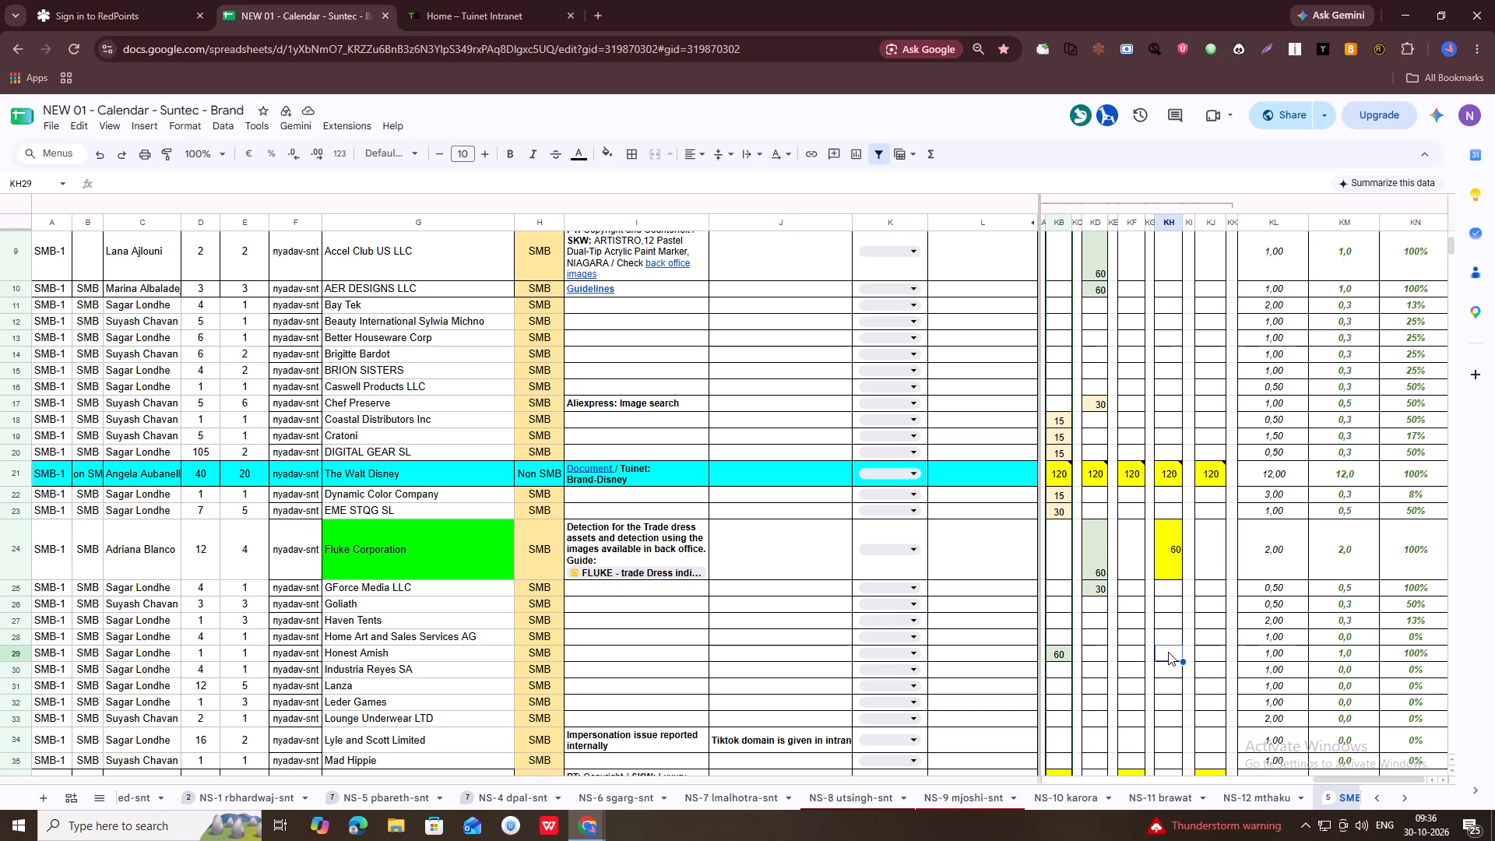
{"action": "left_click", "coordinate": [1168, 640]}
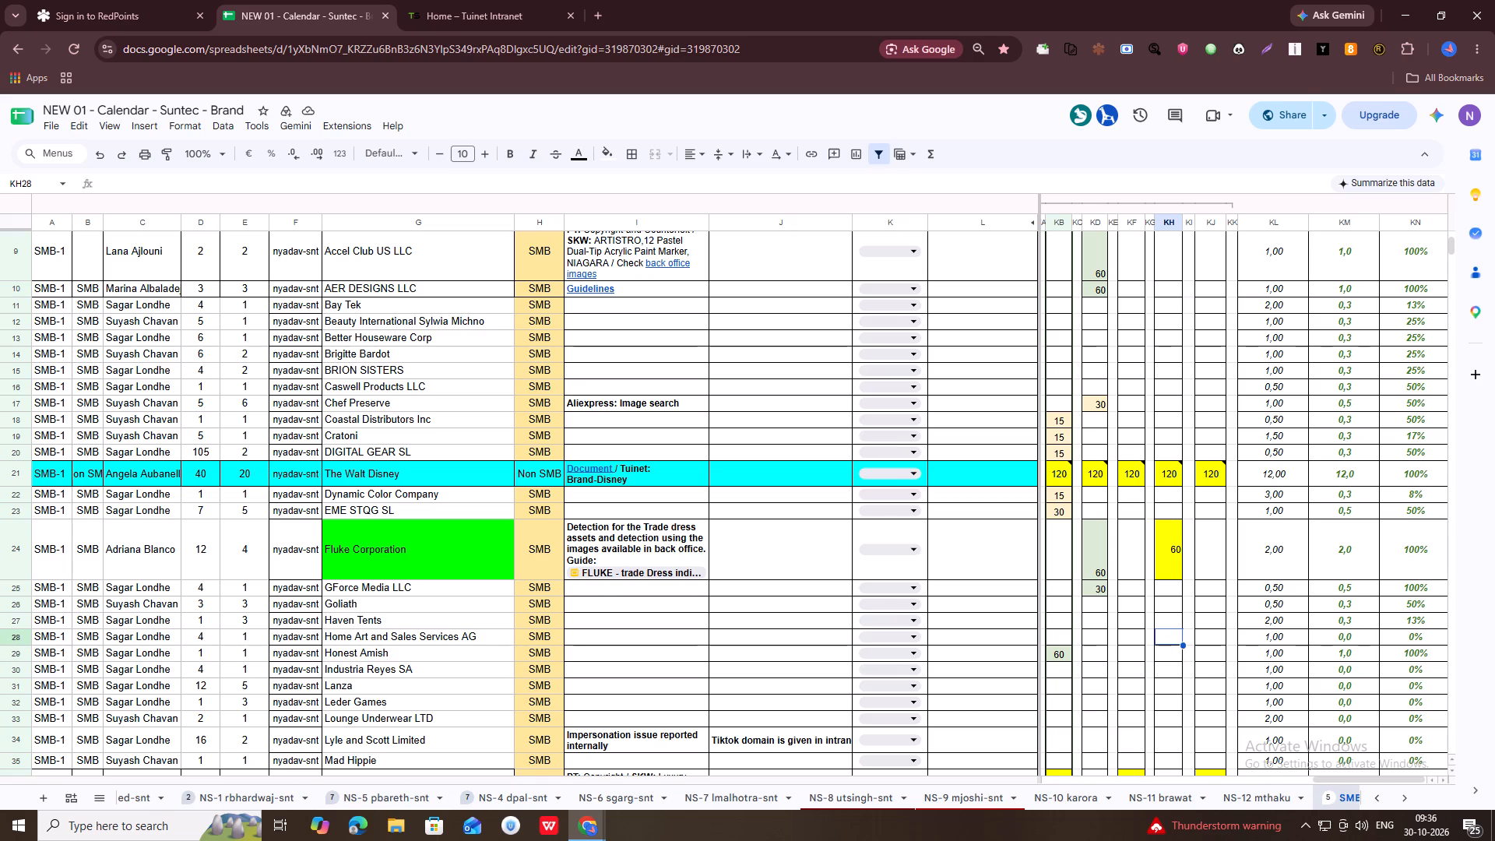
{"action": "type", "text": "60"}
{"action": "key", "text": "Down"}
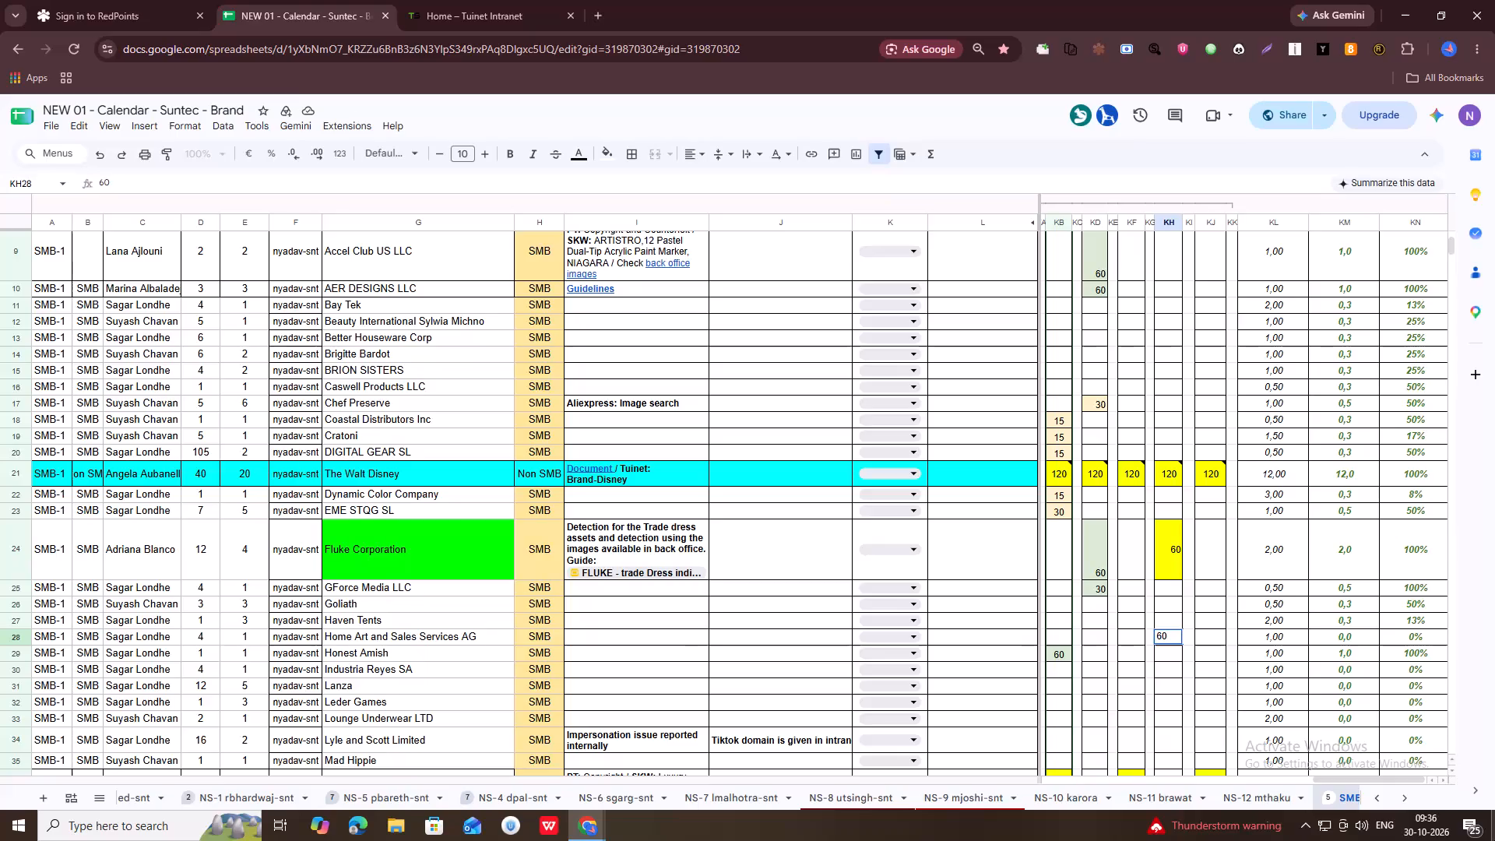
Enter 30 in the 30/10 column for Industria Reyes SA.
{"action": "key", "text": "Down"}
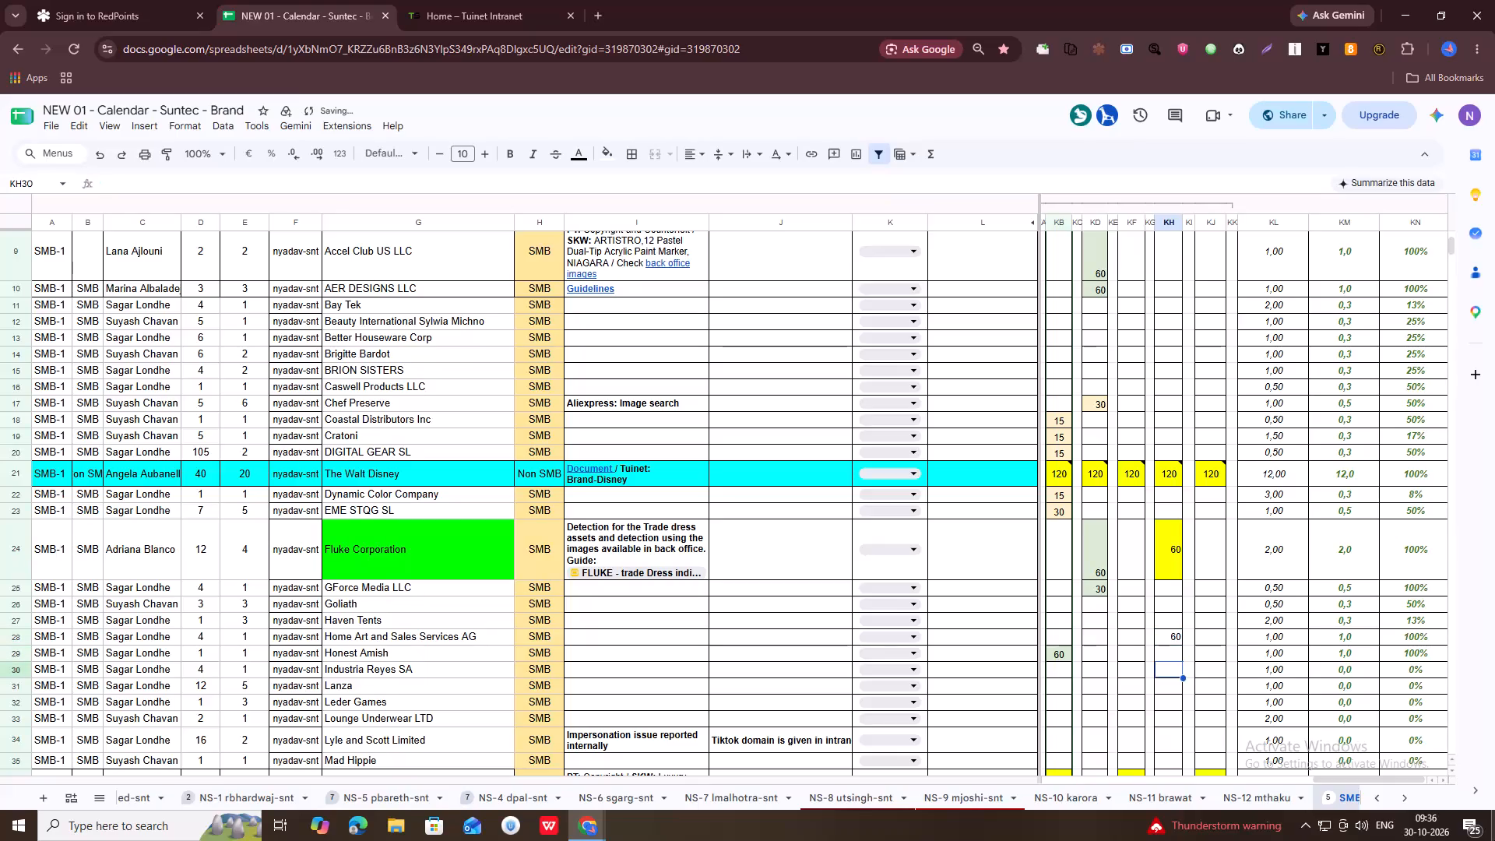
{"action": "type", "text": "30"}
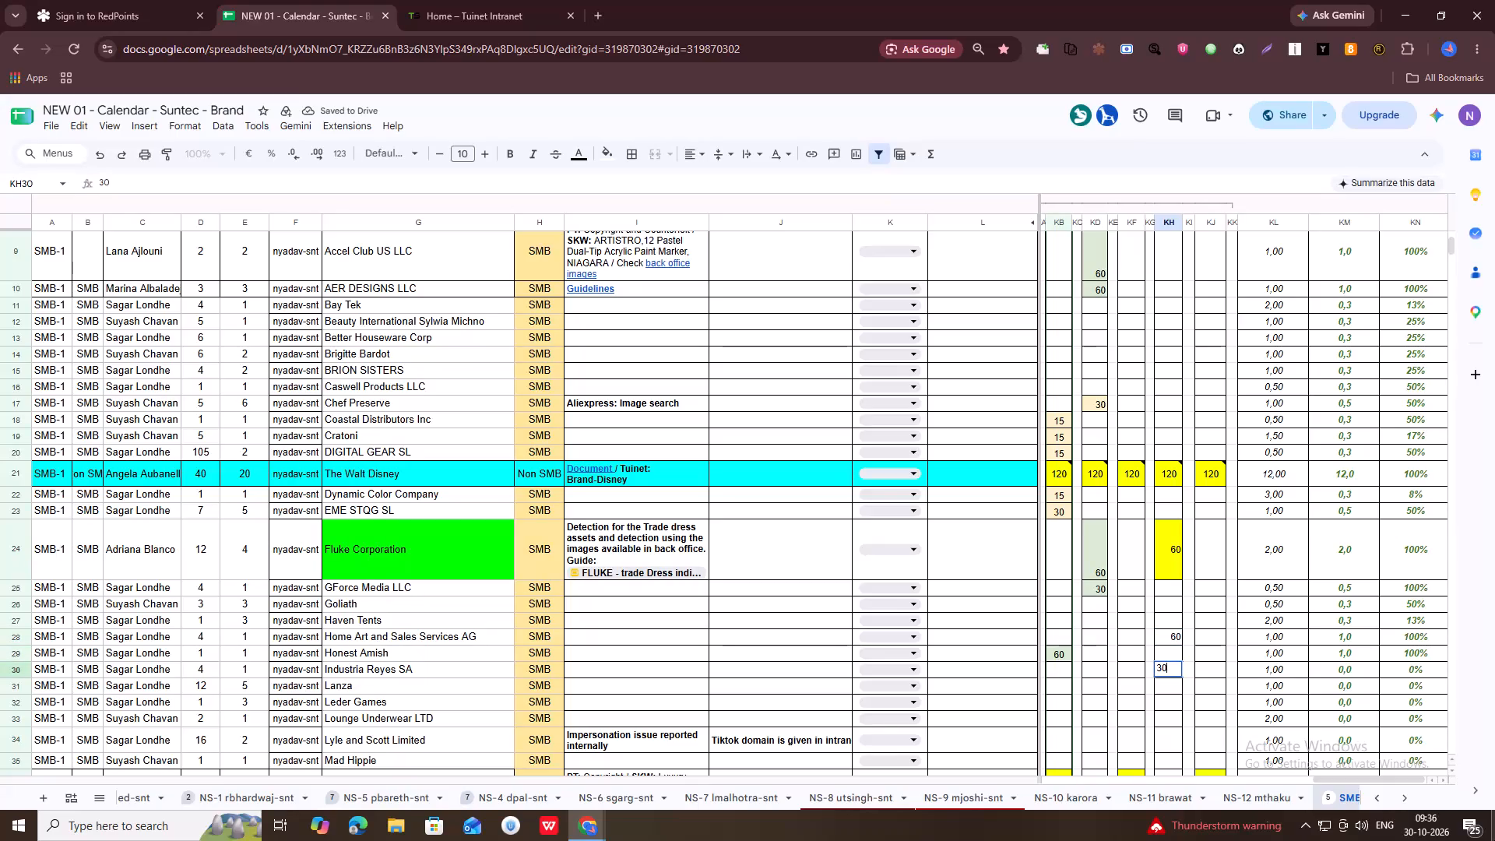
{"action": "key", "text": "Down"}
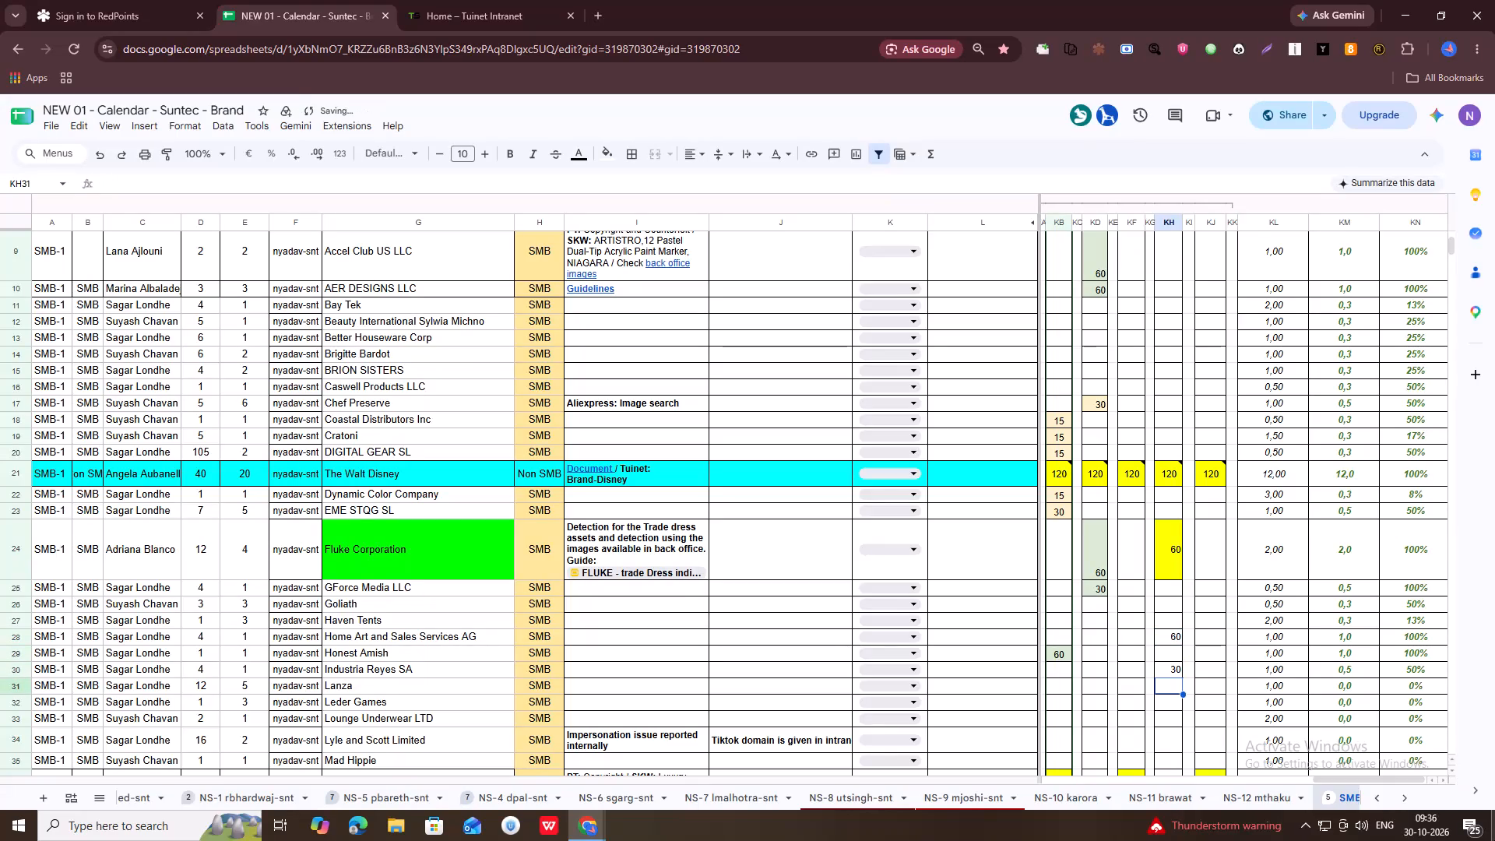
Fill the 30/10 column: 15 for Lanza, 60 for Leder Games, 15 for Lounge Underwear LTD, 15 for Lyle and Scott Limited, 60 for Mad Hippie.
{"action": "type", "text": "15"}
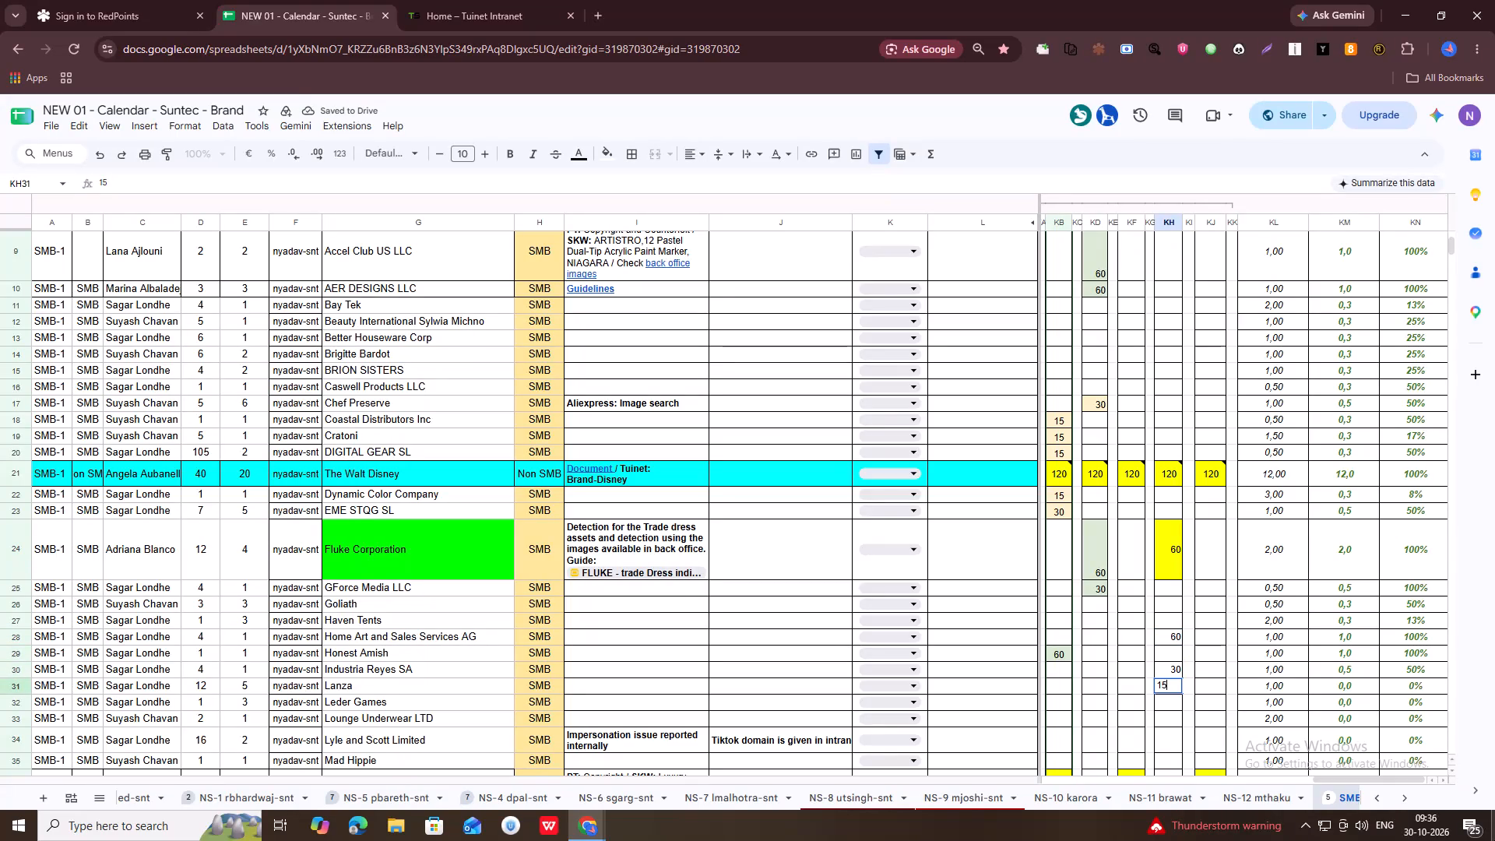
{"action": "key", "text": "Down"}
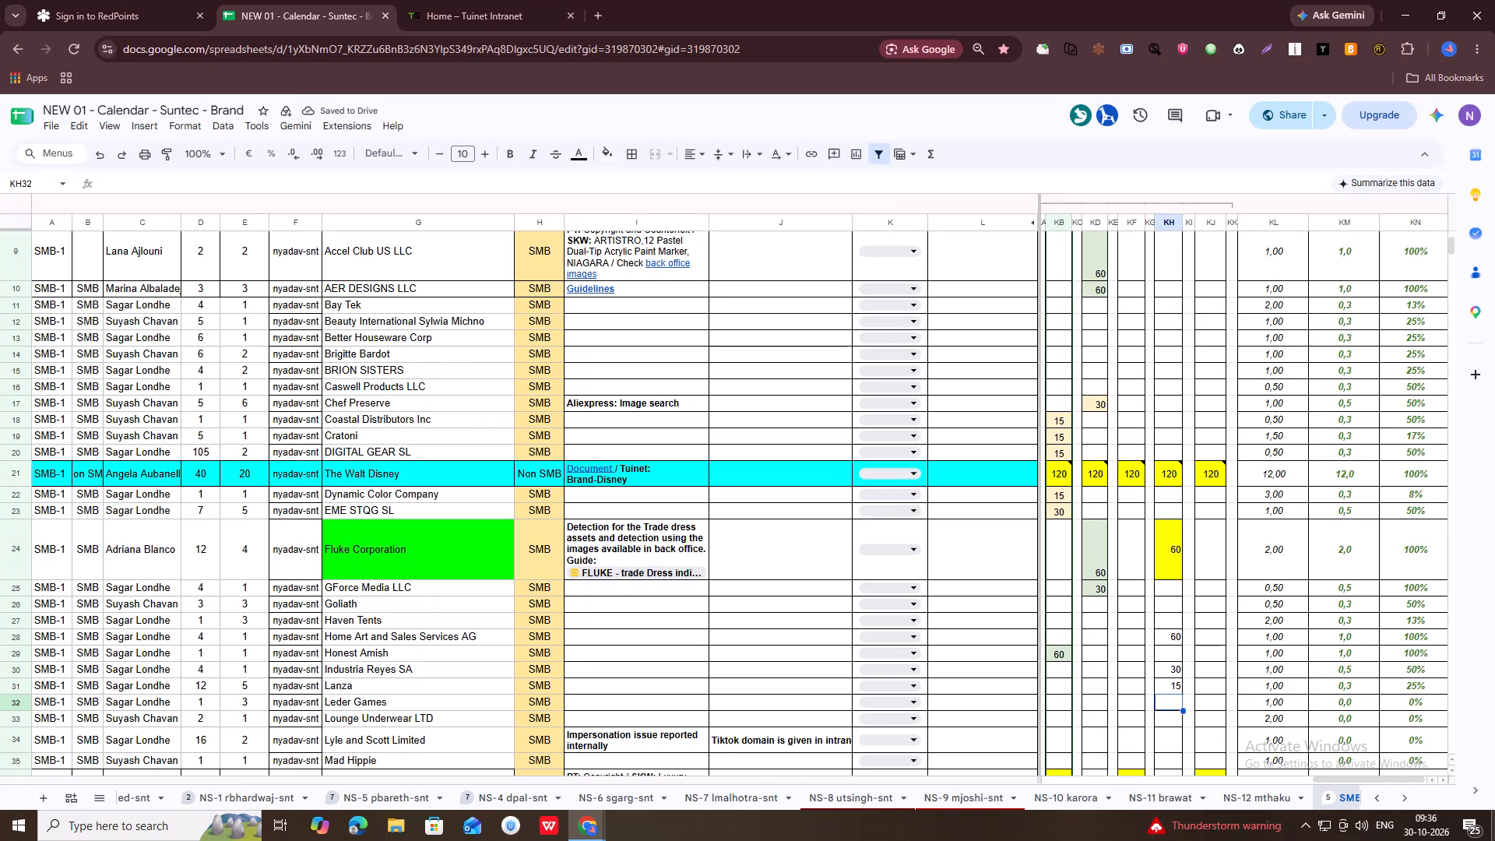
{"action": "type", "text": "60"}
{"action": "key", "text": "Down"}
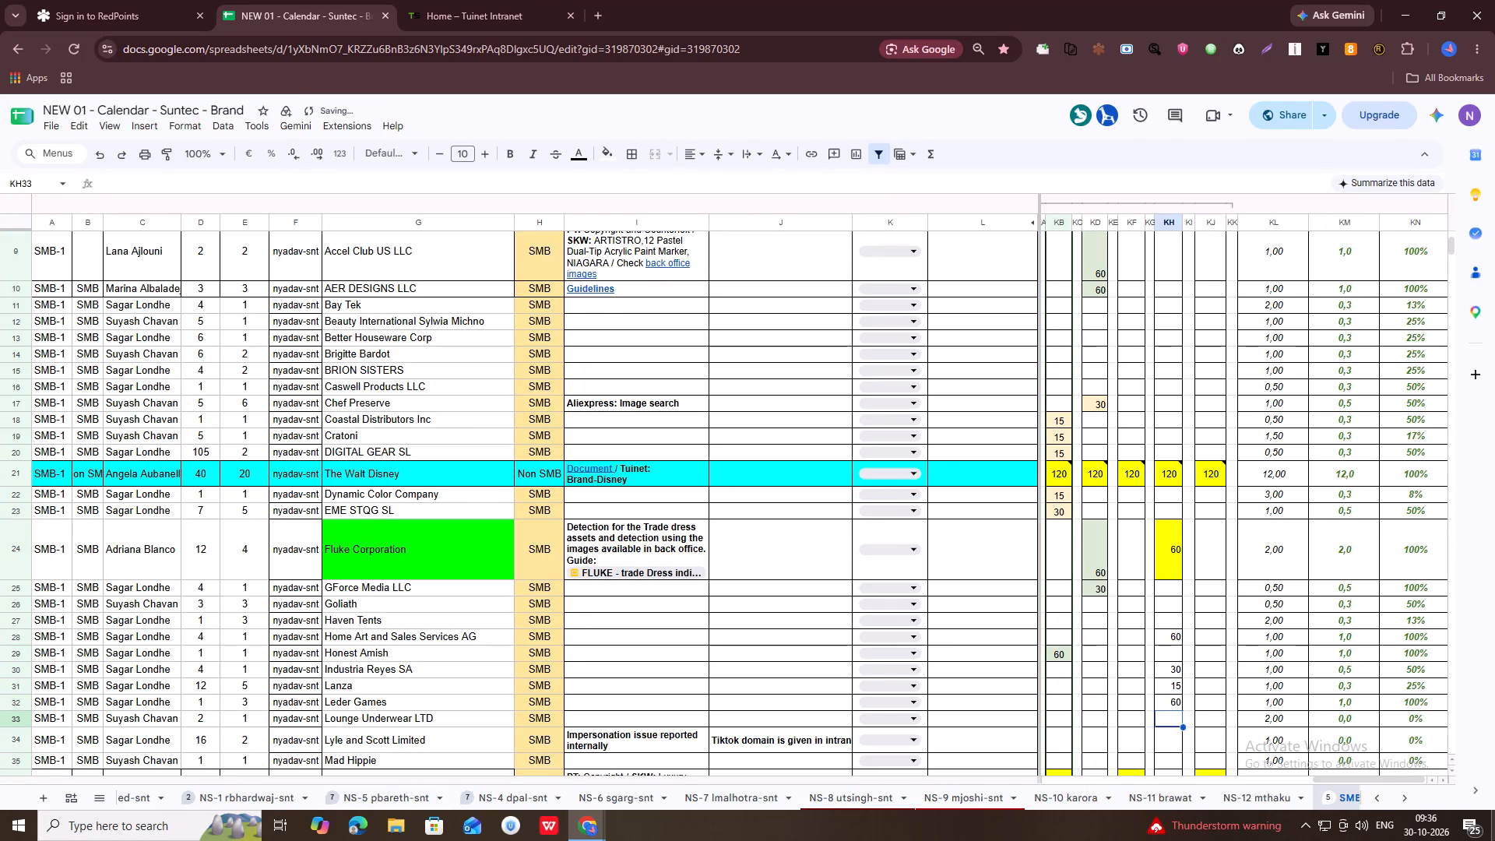
{"action": "type", "text": "15"}
{"action": "key", "text": "Down"}
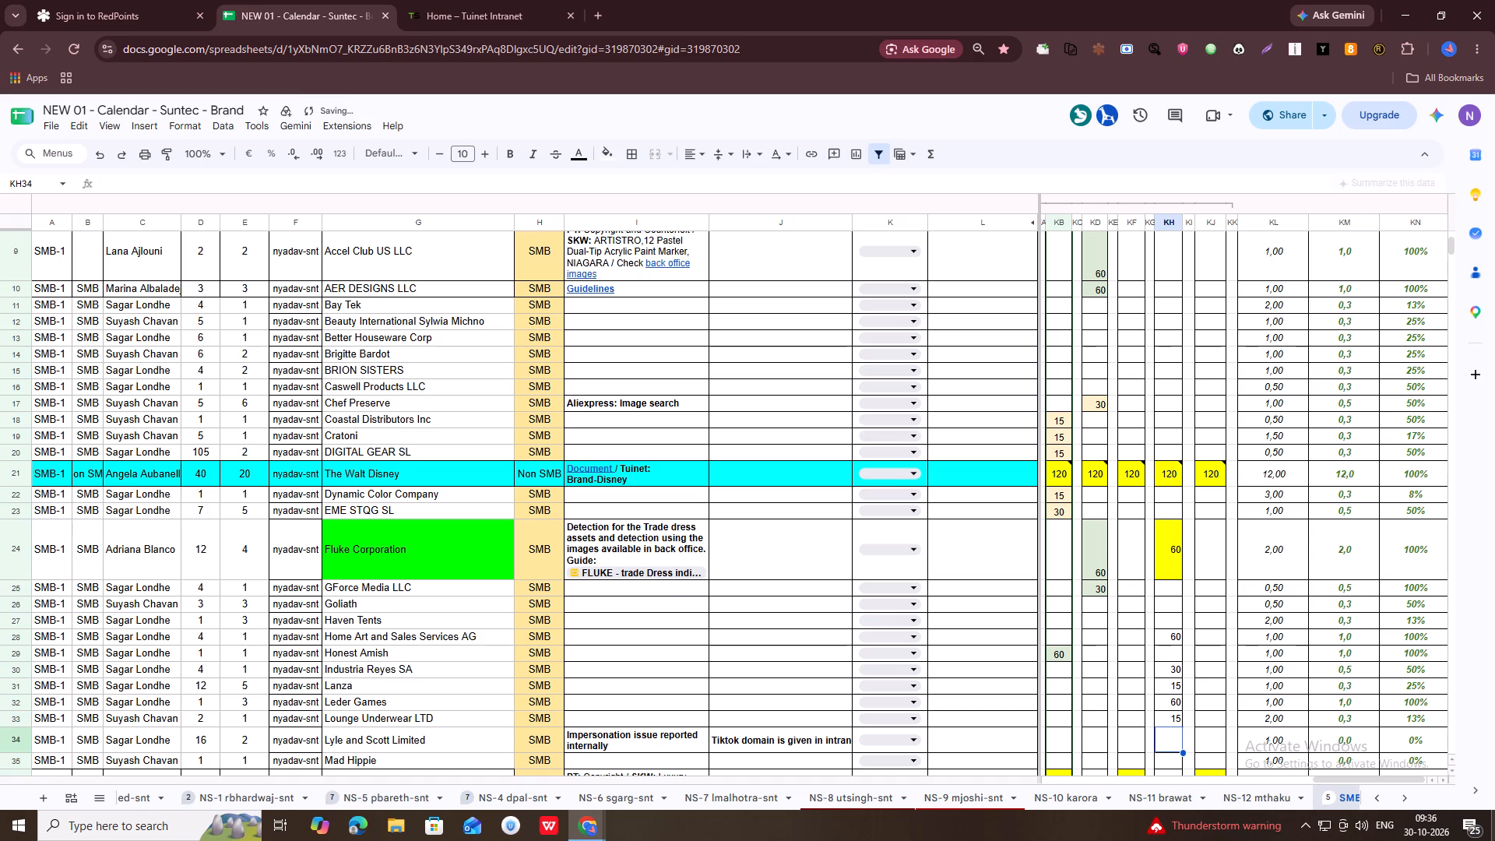
{"action": "type", "text": "15"}
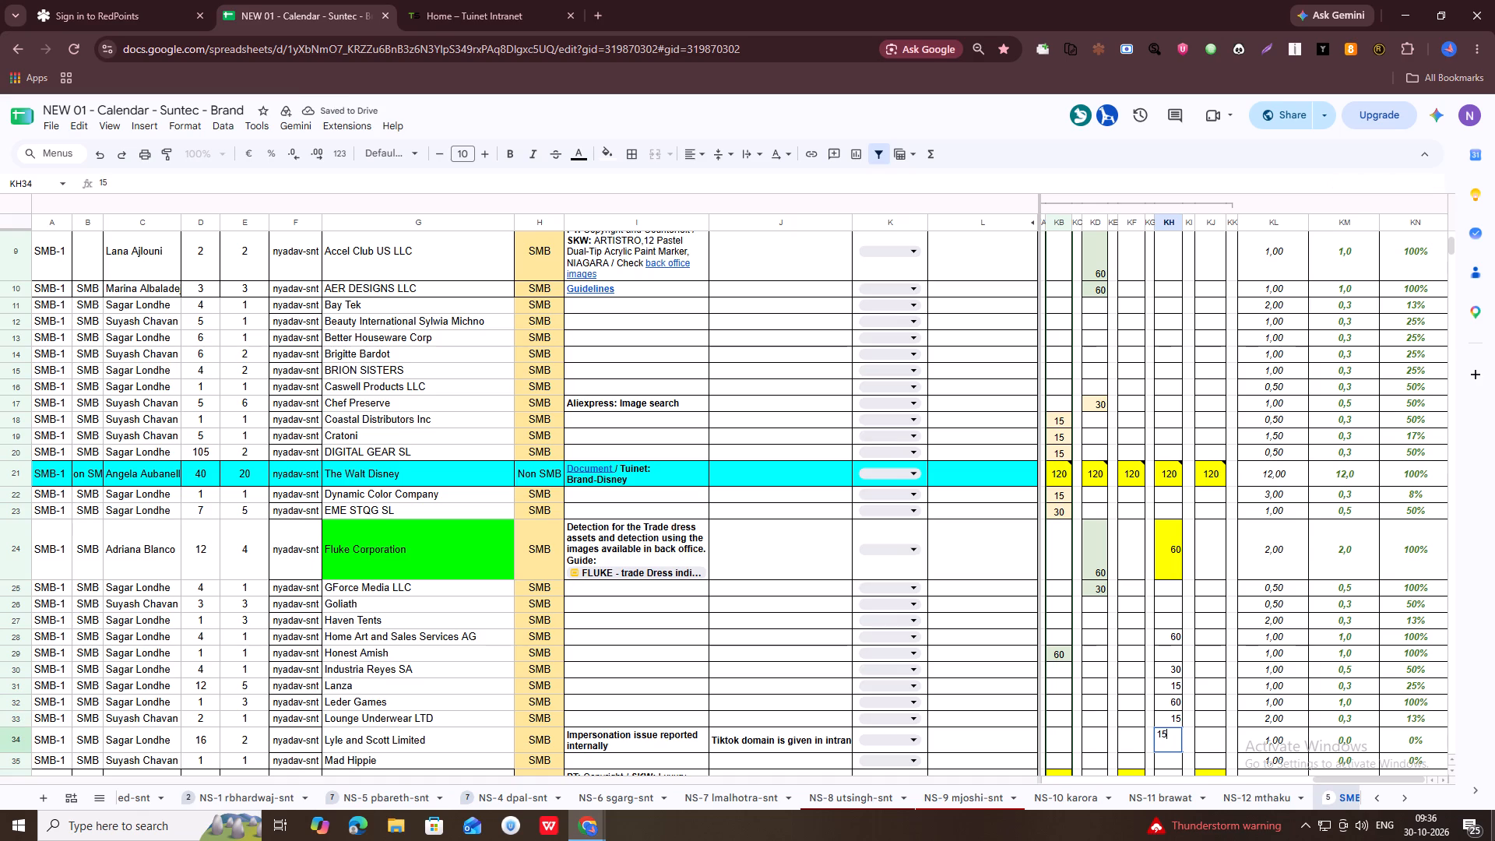
{"action": "key", "text": "Down"}
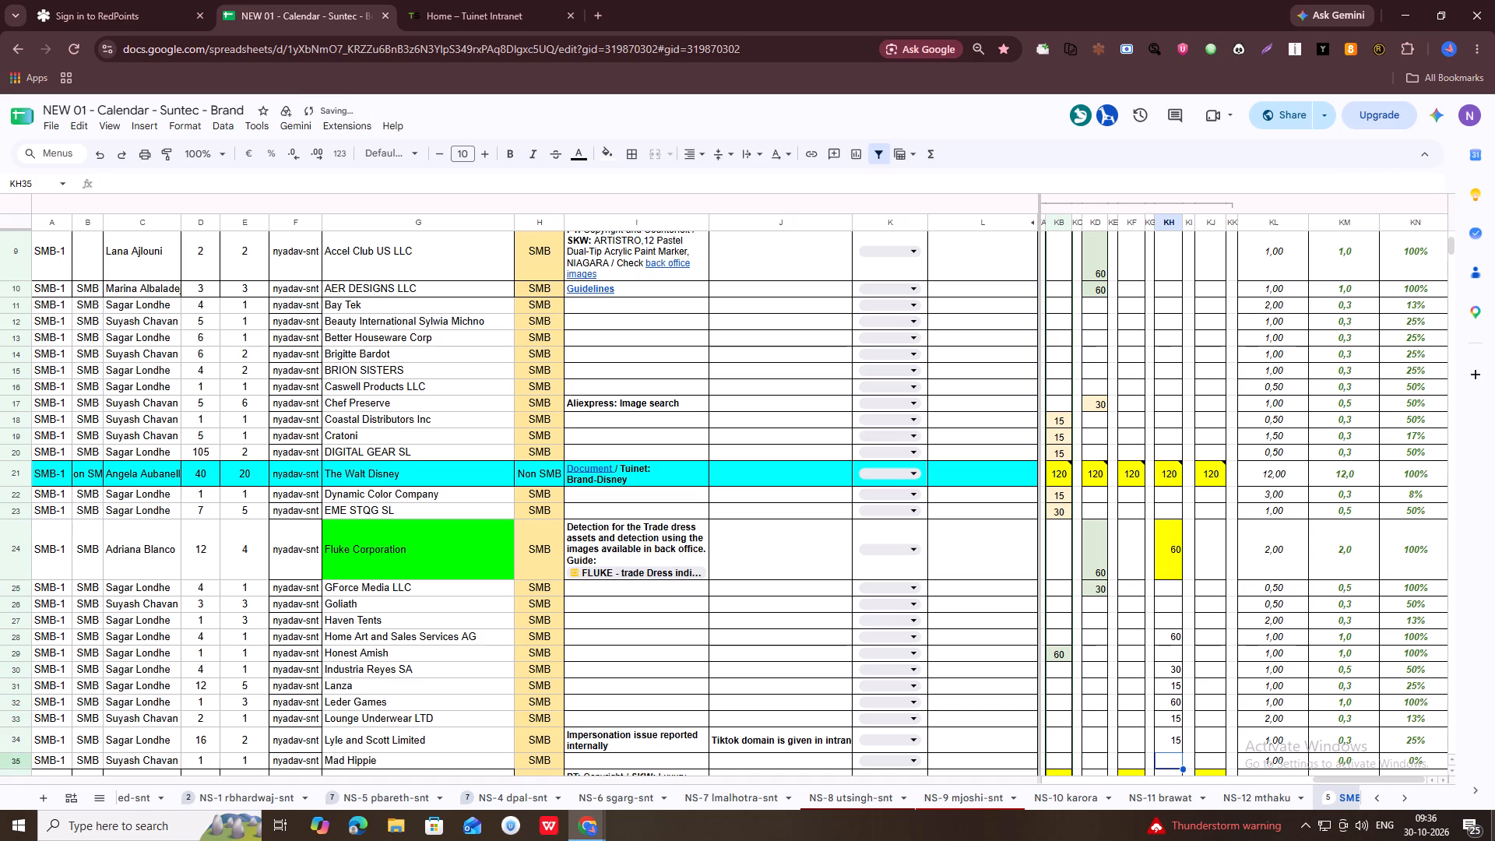
{"action": "type", "text": "60"}
{"action": "key", "text": "Down"}
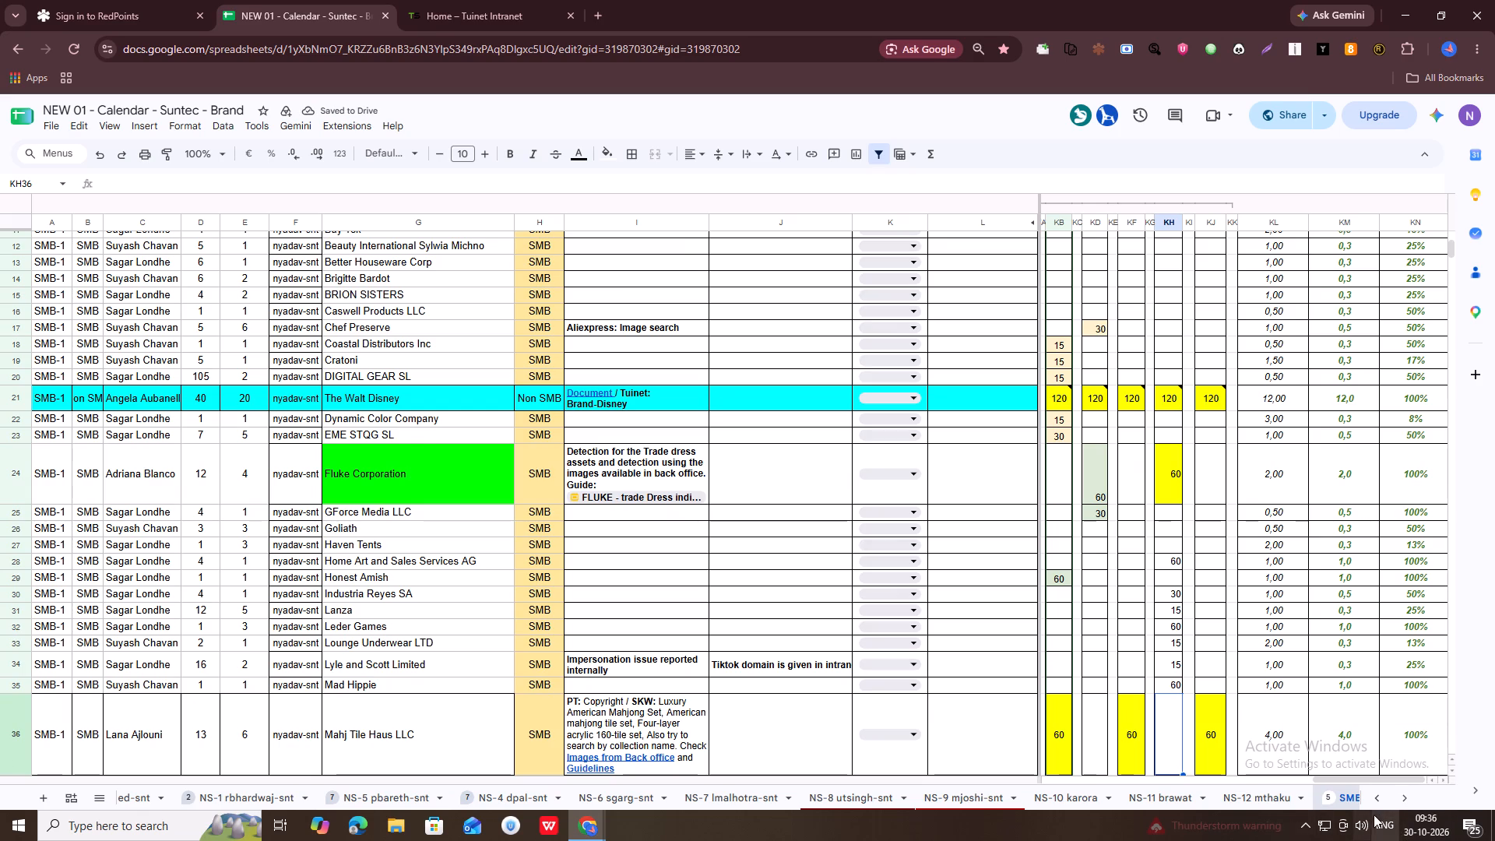
Check the sum of the 30/10 times from ABRIGA POLSKA through Mad Hippie, dismissing the Malwarebytes notification.
{"action": "scroll", "coordinate": [1265, 640], "scroll_direction": "up", "scroll_amount": 2}
{"action": "scroll", "coordinate": [1150, 413], "scroll_direction": "up", "scroll_amount": 2}
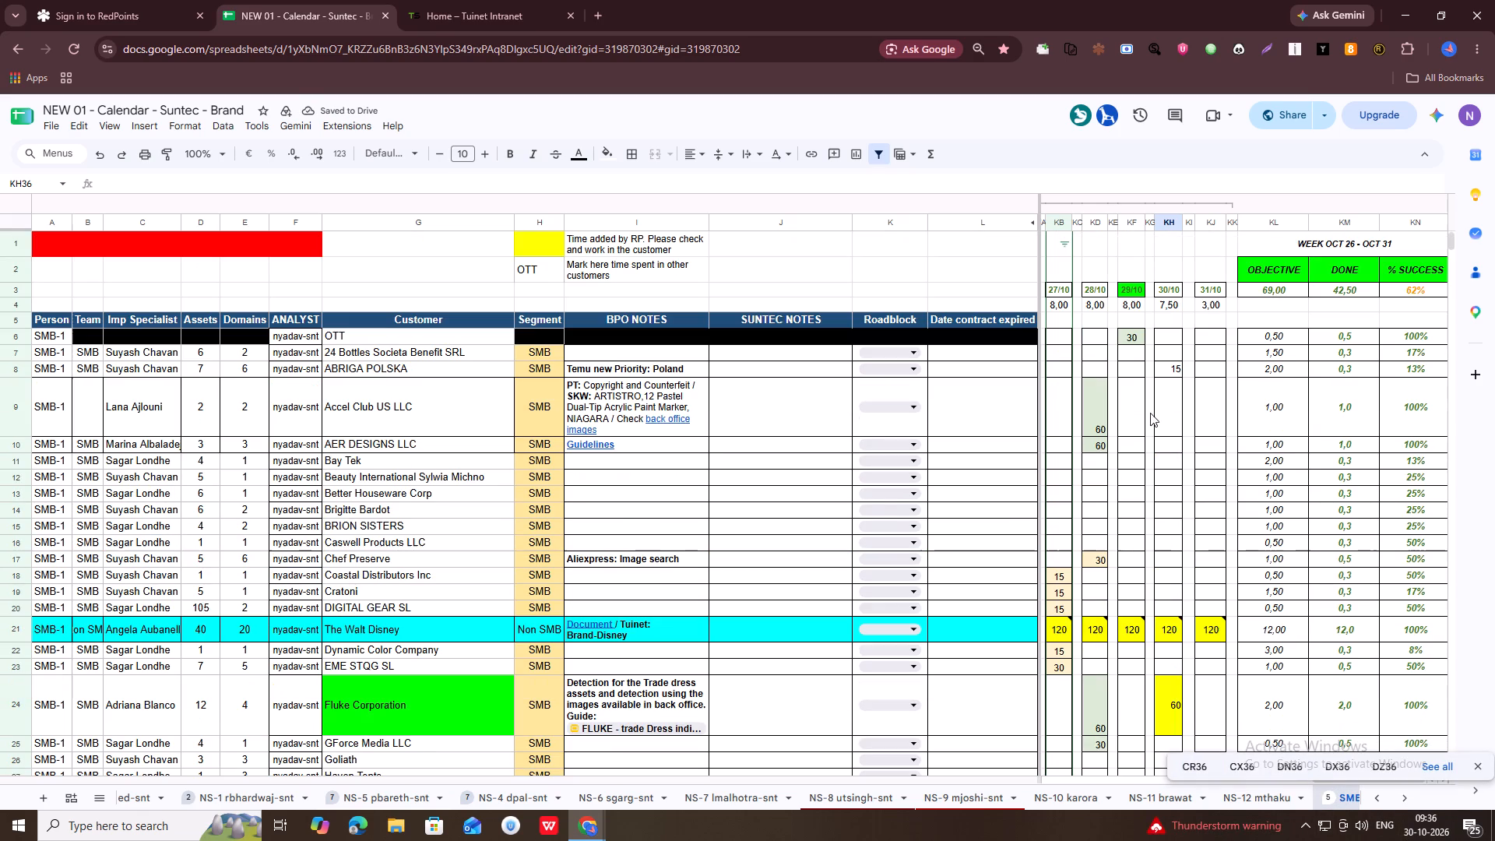
{"action": "left_click", "coordinate": [1172, 370]}
{"action": "scroll", "coordinate": [1163, 472], "scroll_direction": "down", "scroll_amount": 4}
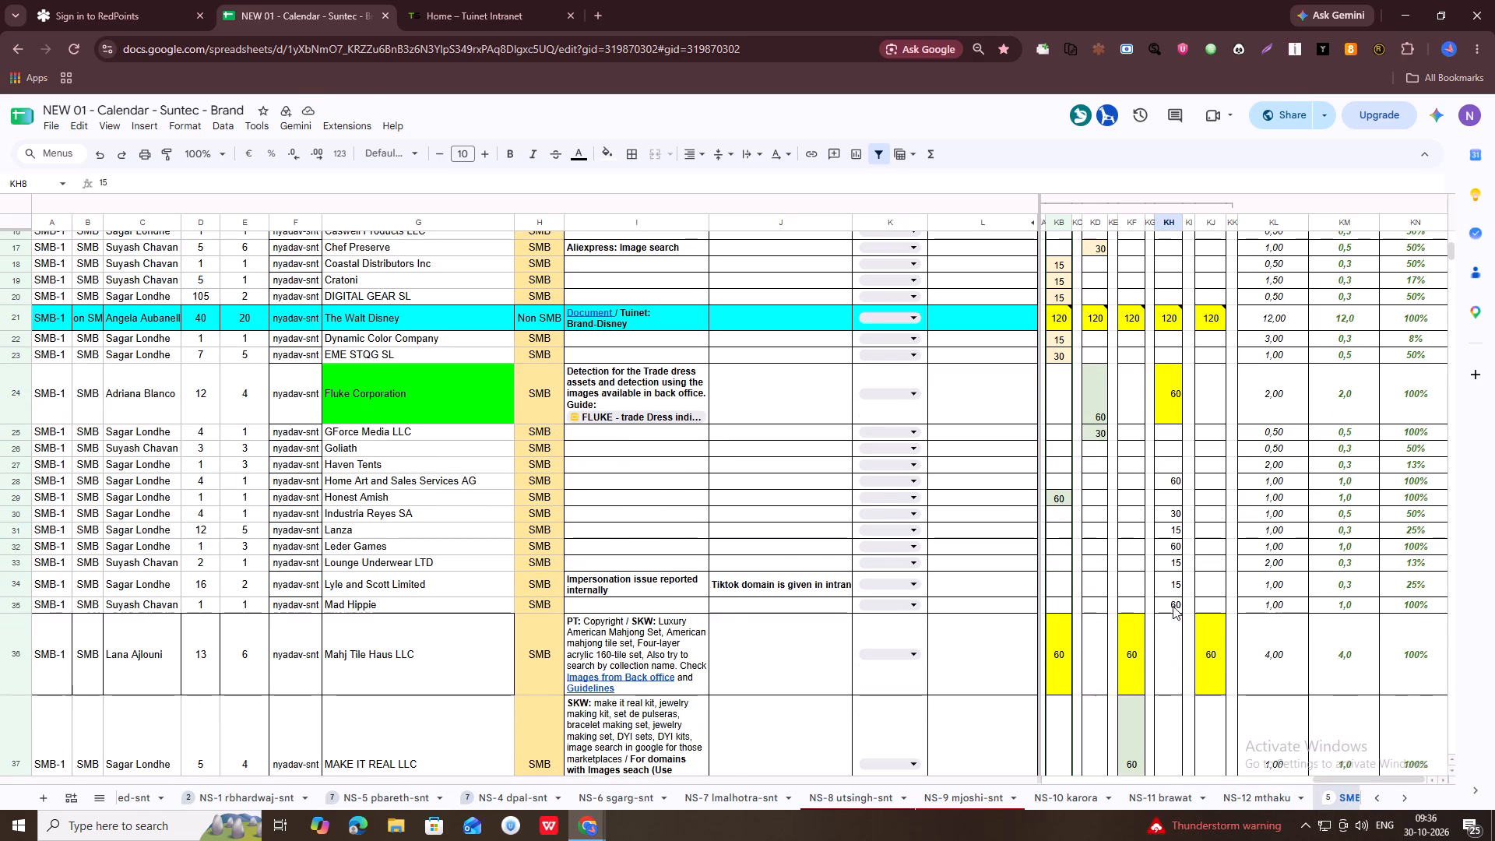
{"action": "left_click", "coordinate": [1176, 603], "text": "shift"}
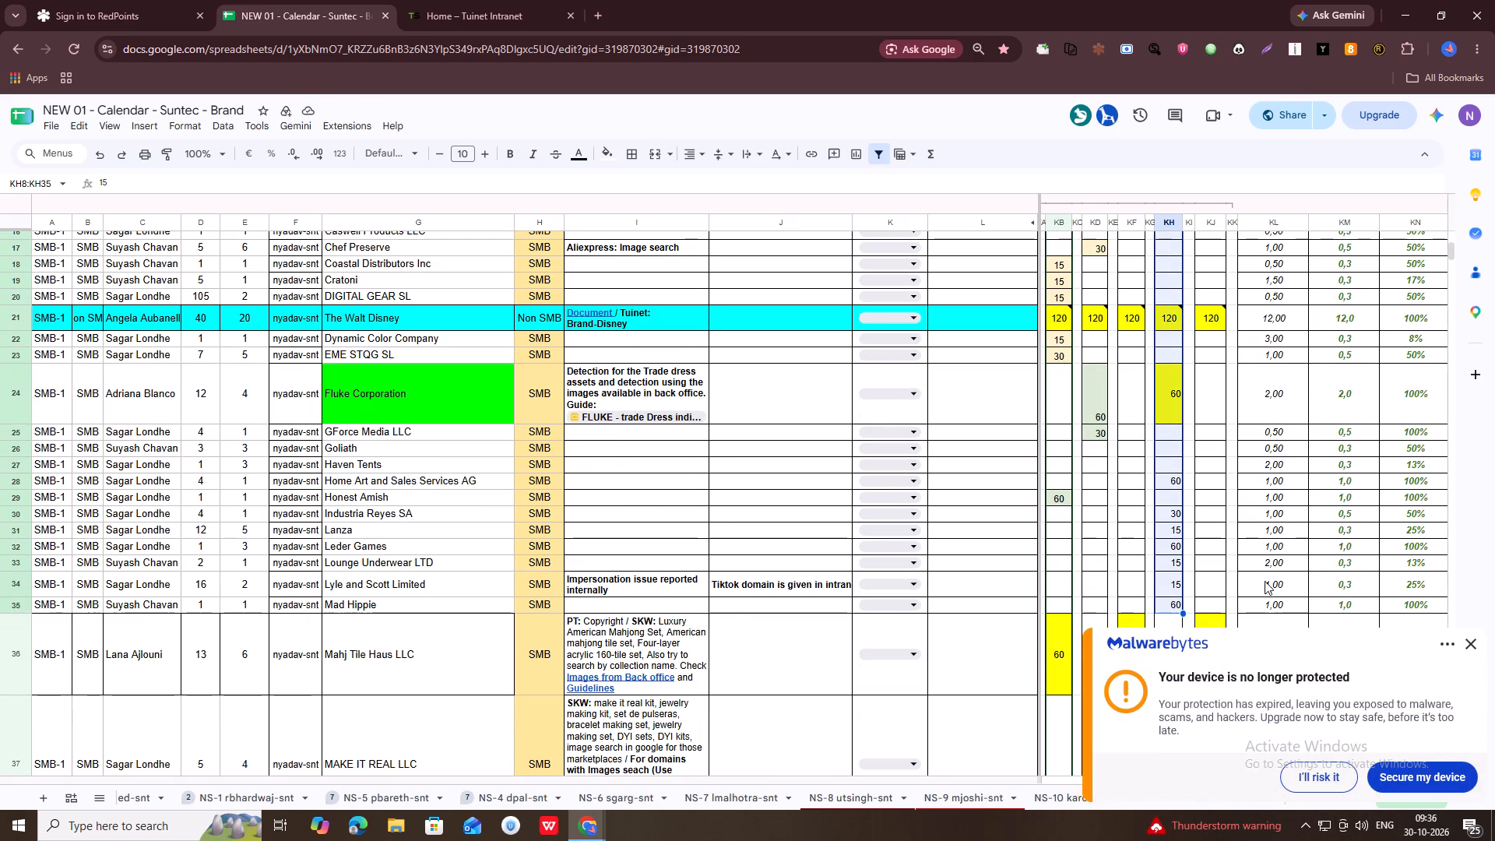
{"action": "left_click", "coordinate": [1475, 645]}
{"action": "scroll", "coordinate": [1187, 632], "scroll_direction": "down", "scroll_amount": 5}
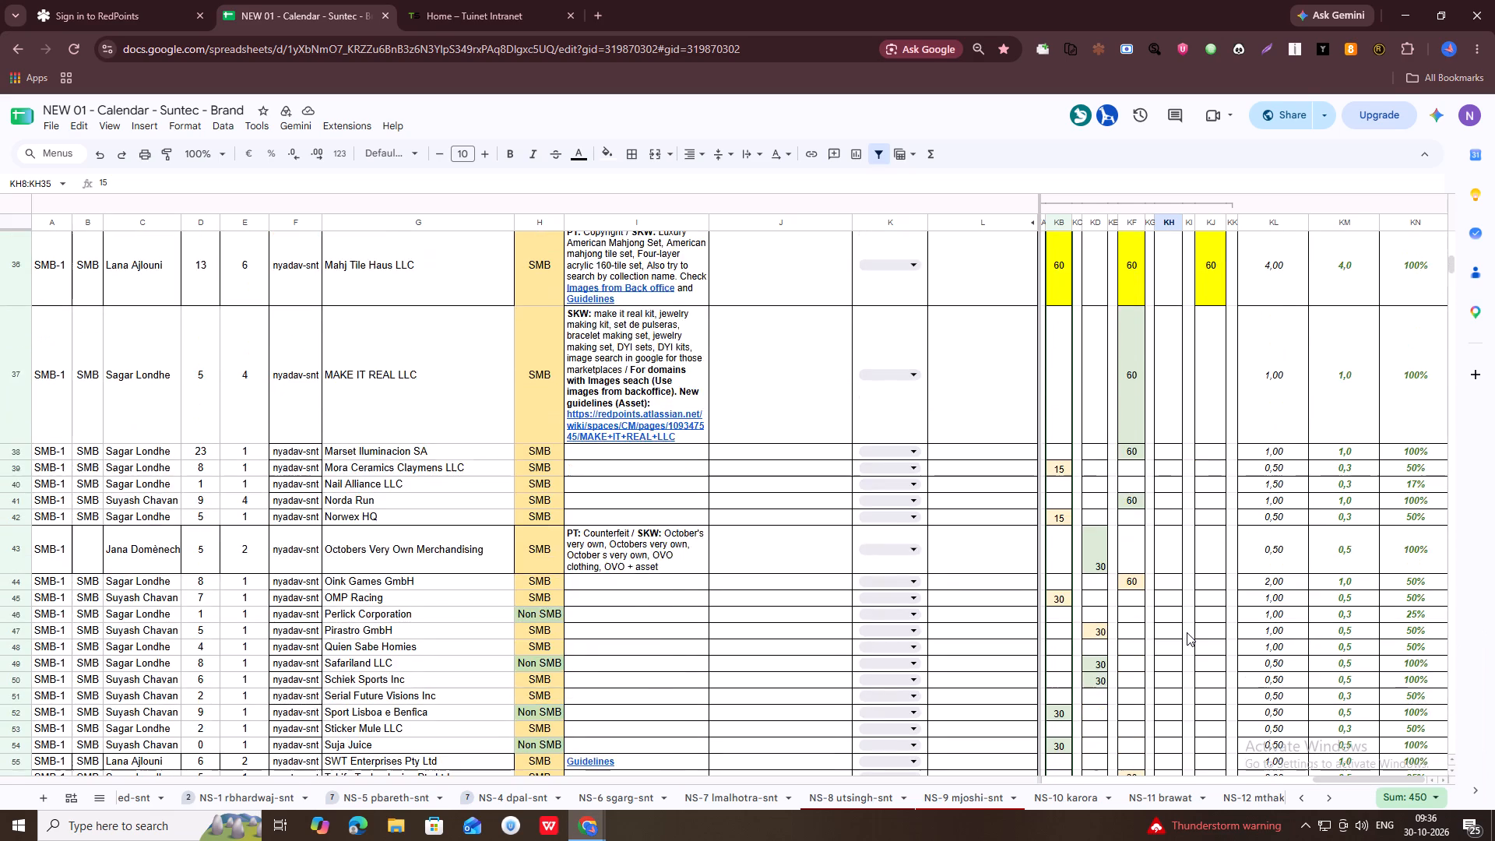
{"action": "scroll", "coordinate": [1187, 632], "scroll_direction": "up", "scroll_amount": 5}
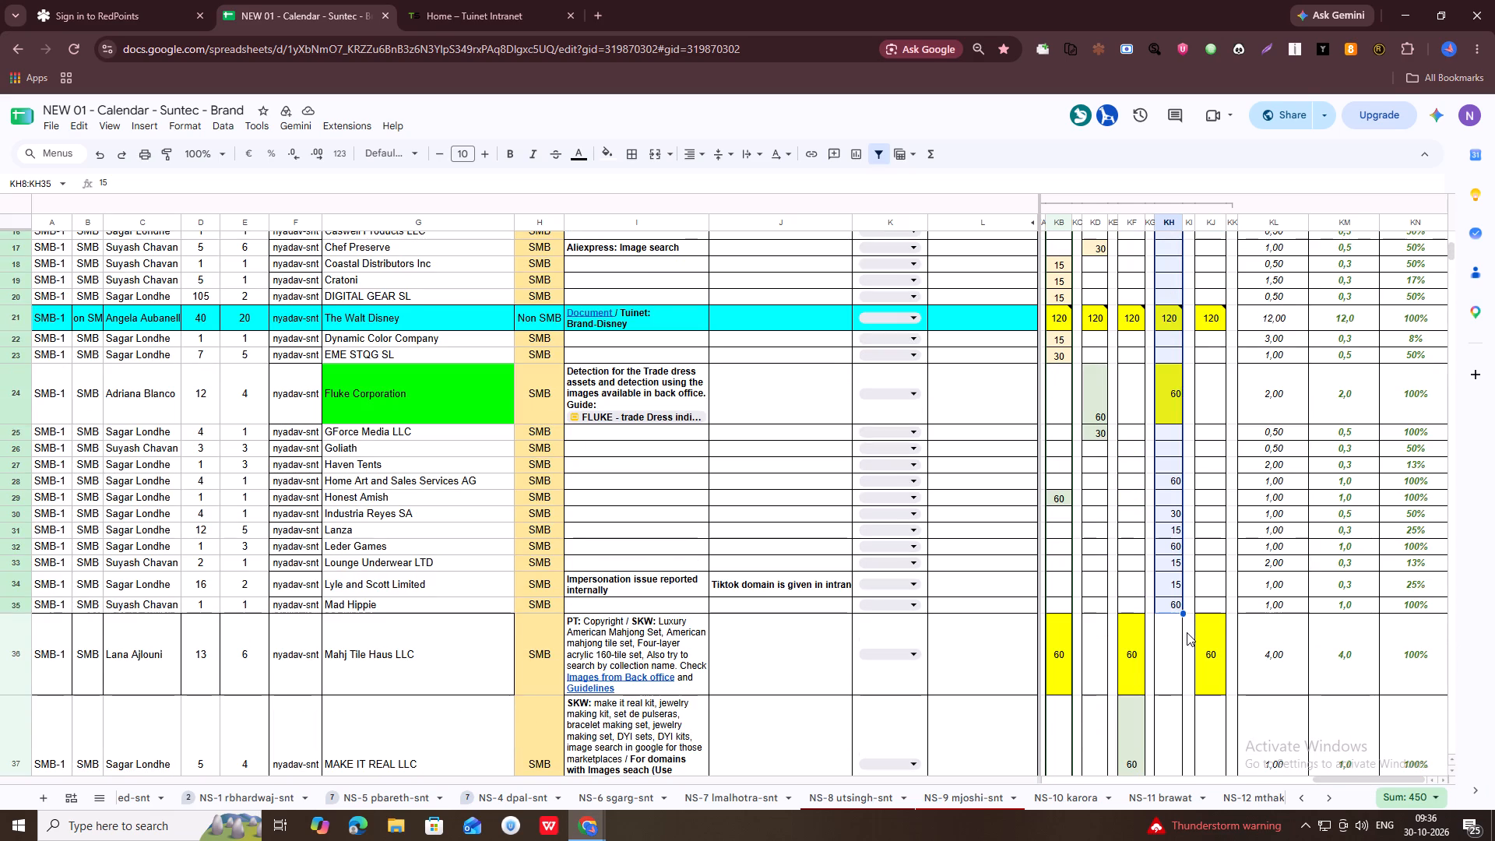
Enter 30 in the 30/10 column for VICTOR RACKETS INDUSTRIAL CORP.
{"action": "scroll", "coordinate": [1187, 632], "scroll_direction": "down", "scroll_amount": 6}
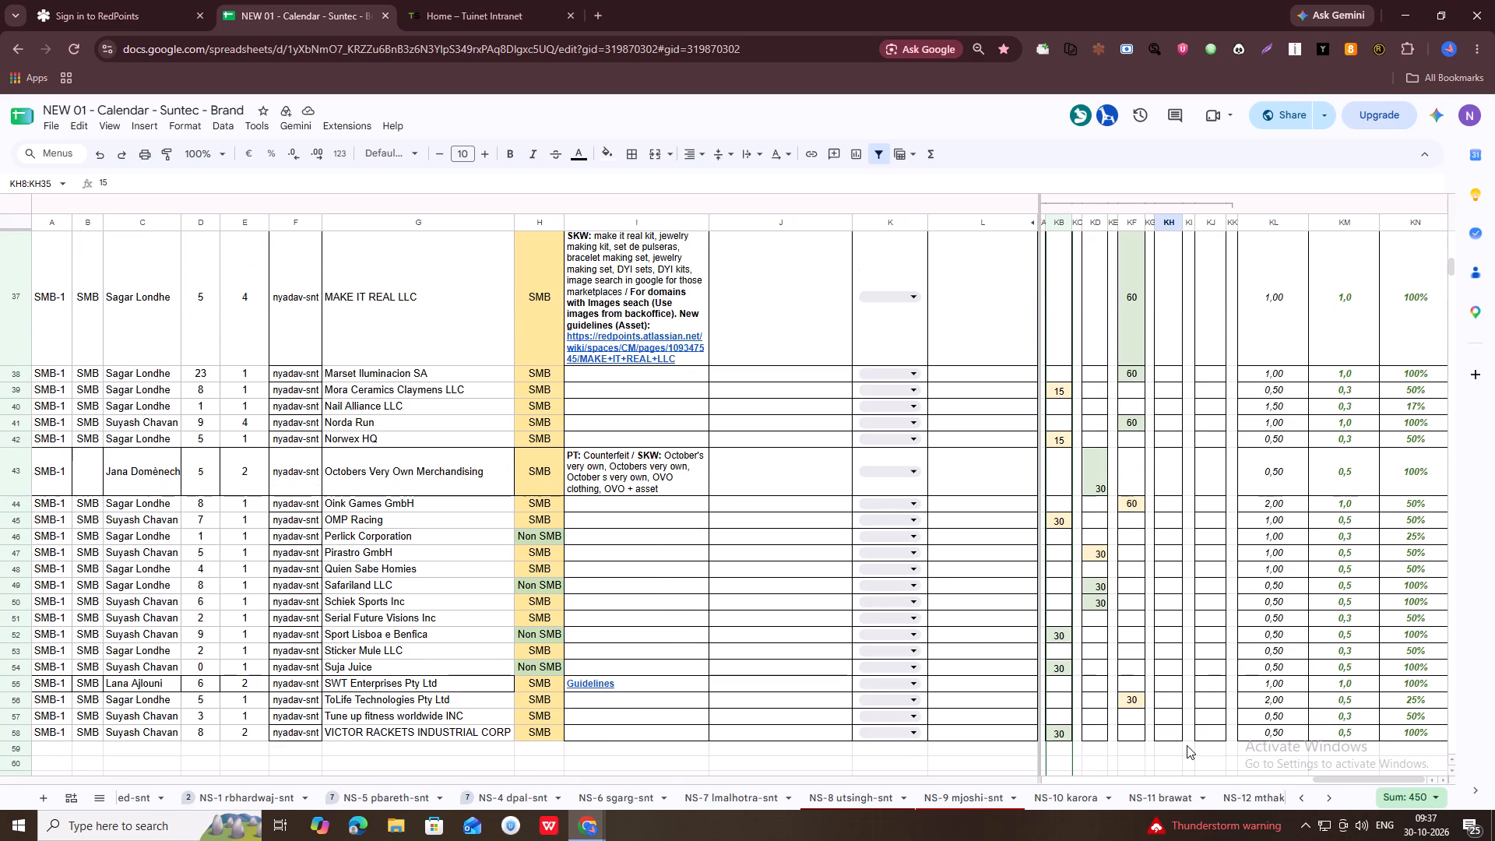
{"action": "left_click", "coordinate": [1175, 730]}
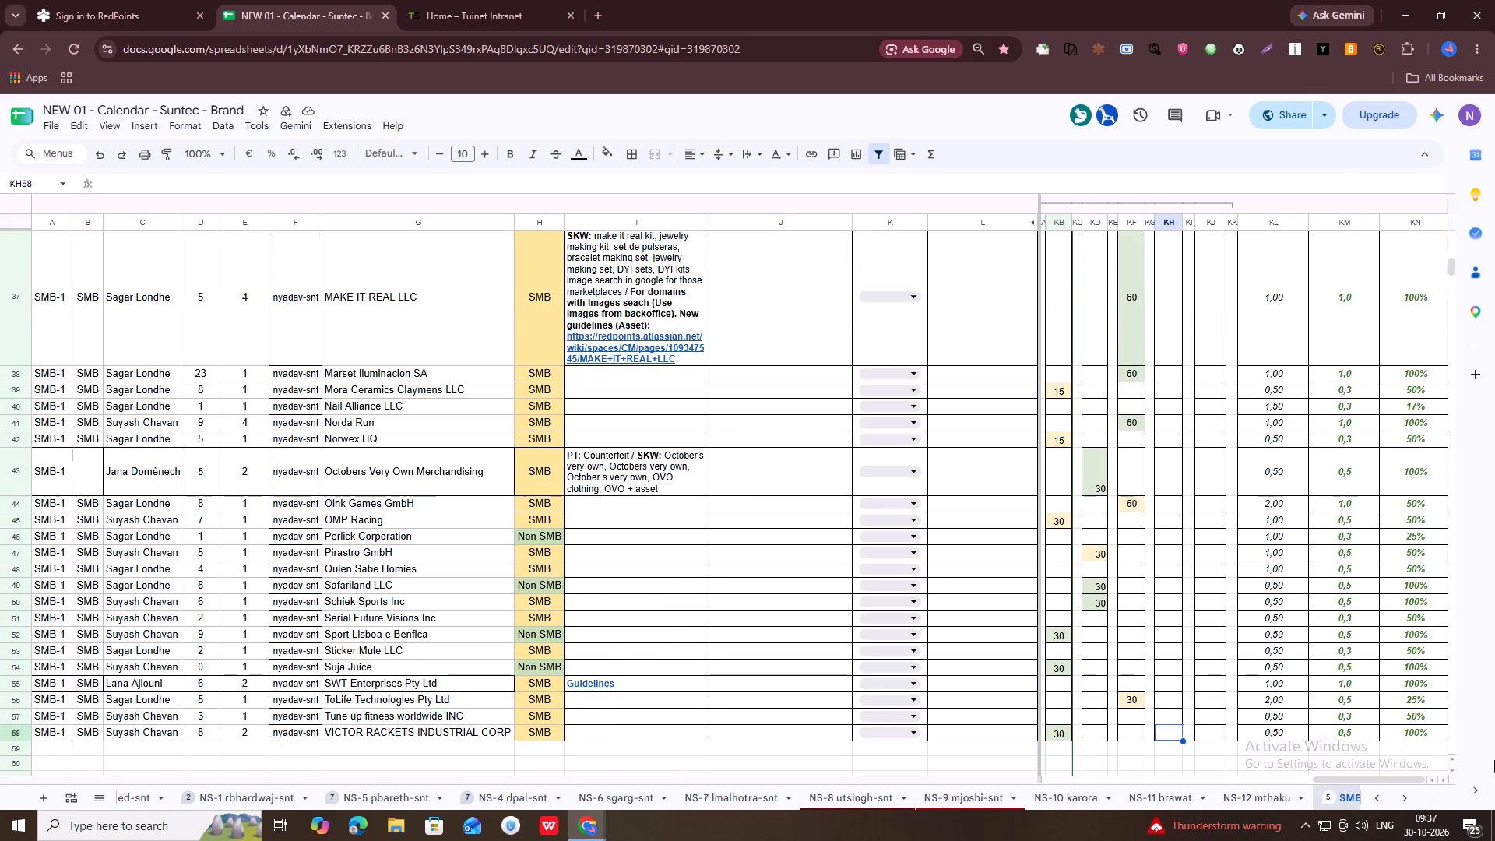
{"action": "type", "text": "30"}
{"action": "key", "text": "Up"}
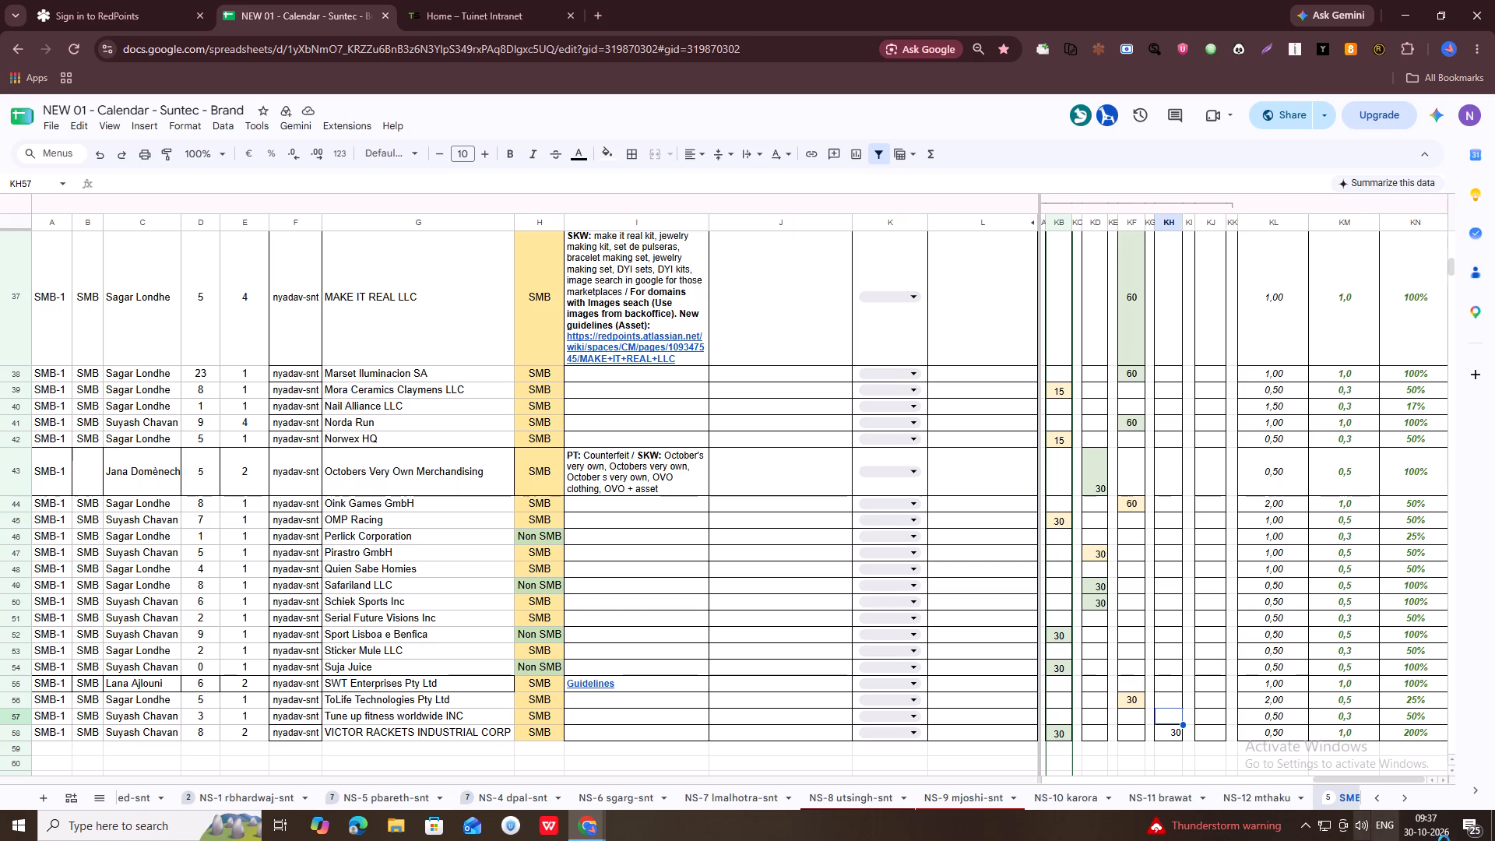
{"action": "left_click", "coordinate": [1169, 734]}
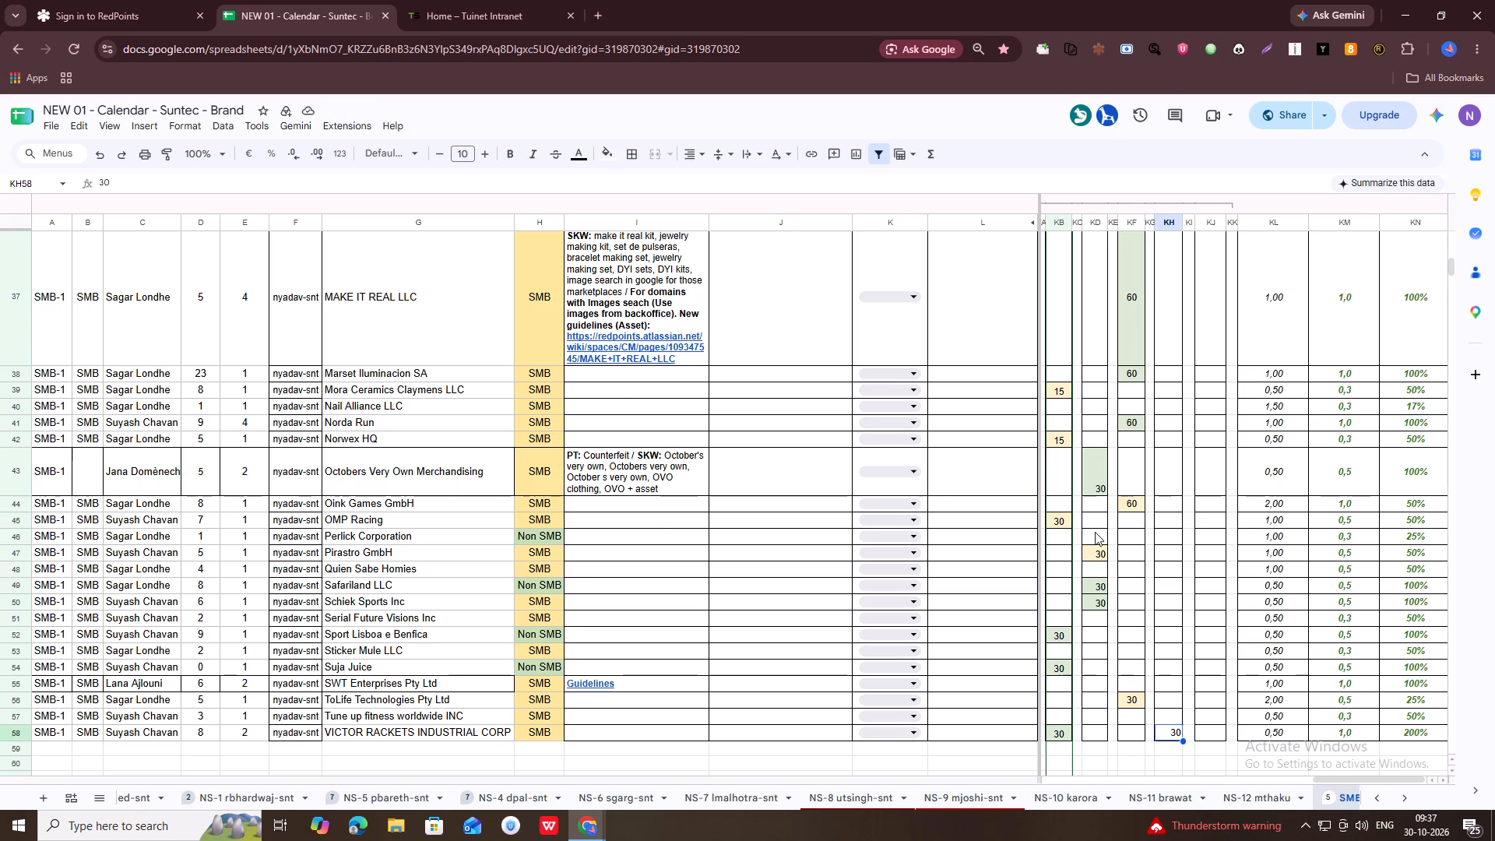
Create a temporary filter view of the whole sheet and exclude blanks in the 30/10 column.
{"action": "scroll", "coordinate": [1253, 583], "scroll_direction": "up", "scroll_amount": 19}
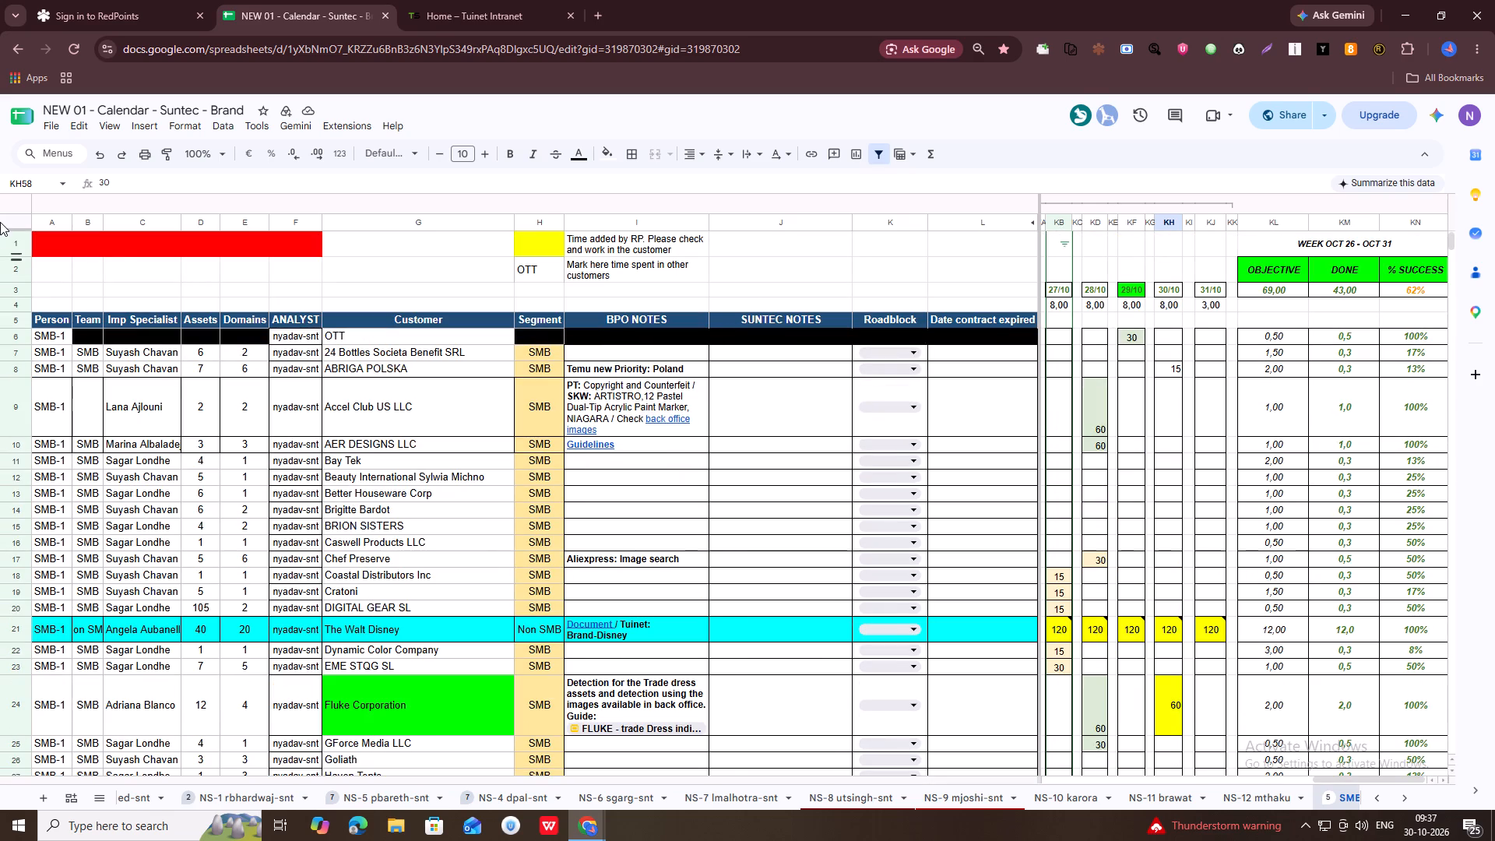
{"action": "left_click", "coordinate": [0, 222]}
{"action": "left_click", "coordinate": [904, 155]}
{"action": "left_click", "coordinate": [964, 203]}
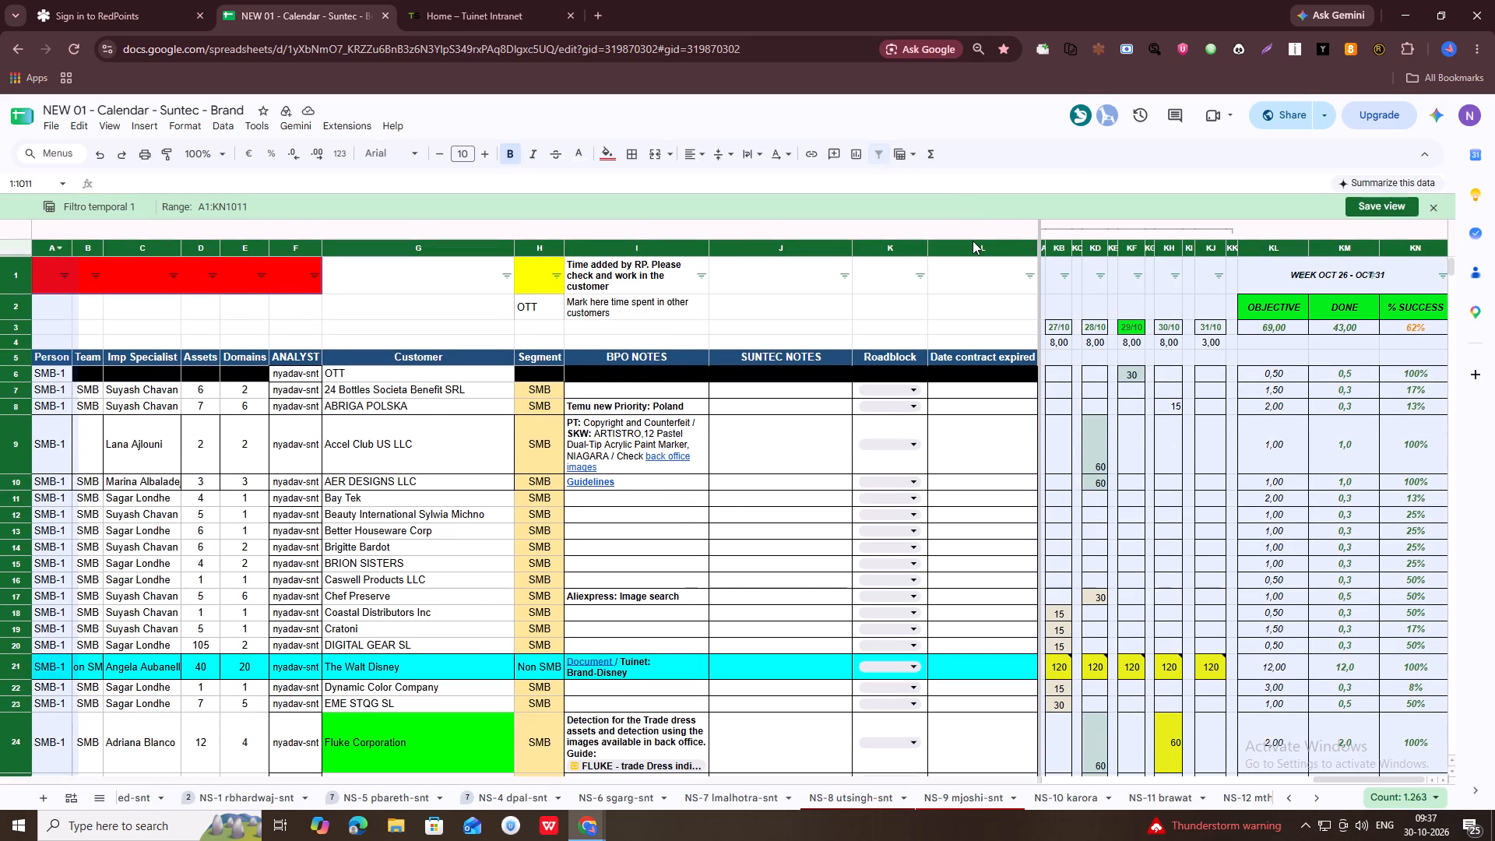
{"action": "left_click", "coordinate": [1177, 274]}
{"action": "left_click", "coordinate": [1049, 503]}
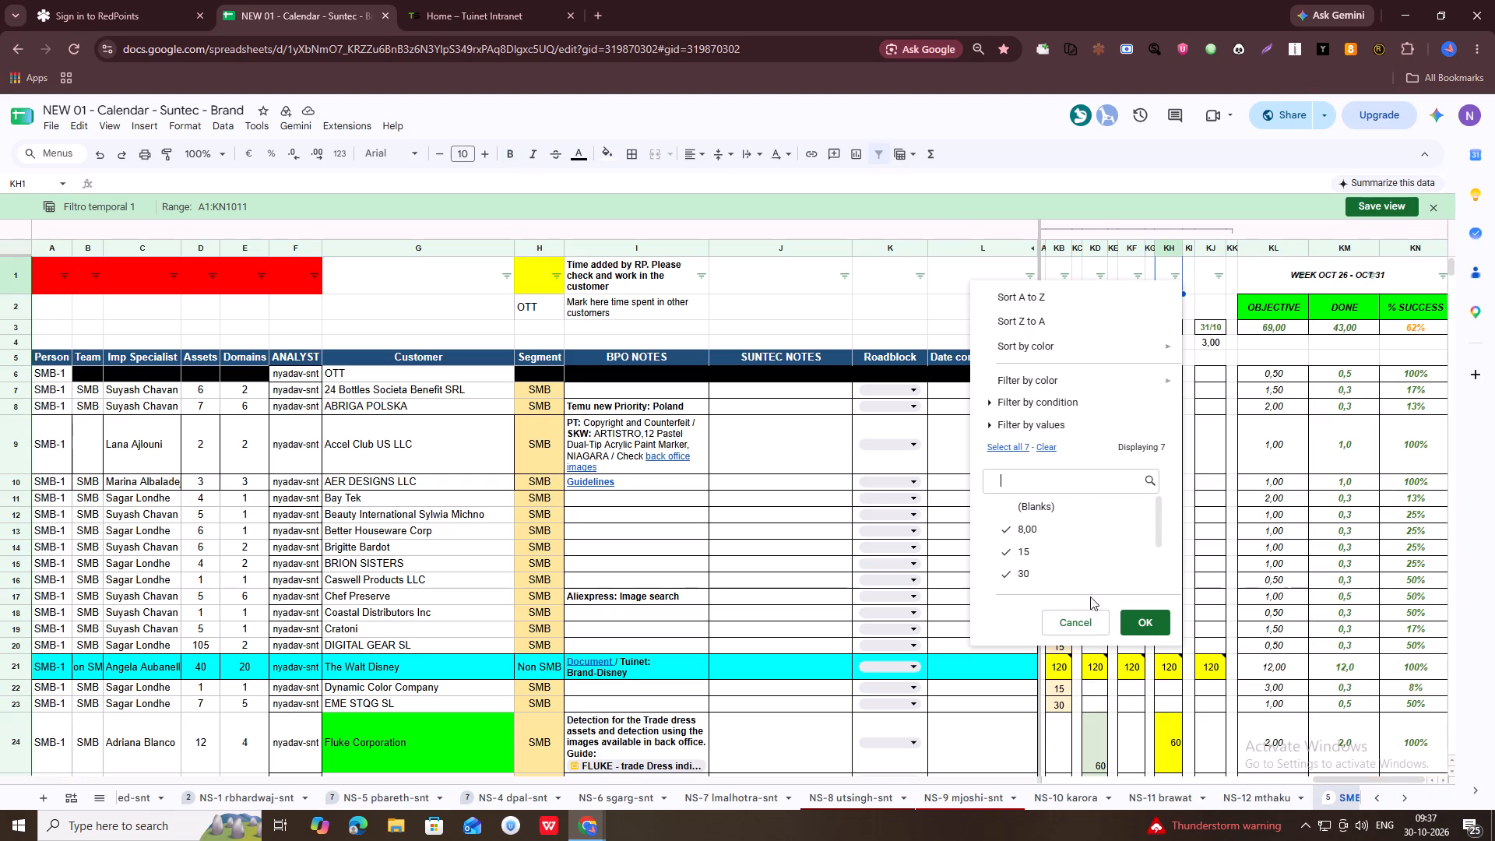
{"action": "left_click", "coordinate": [1150, 616]}
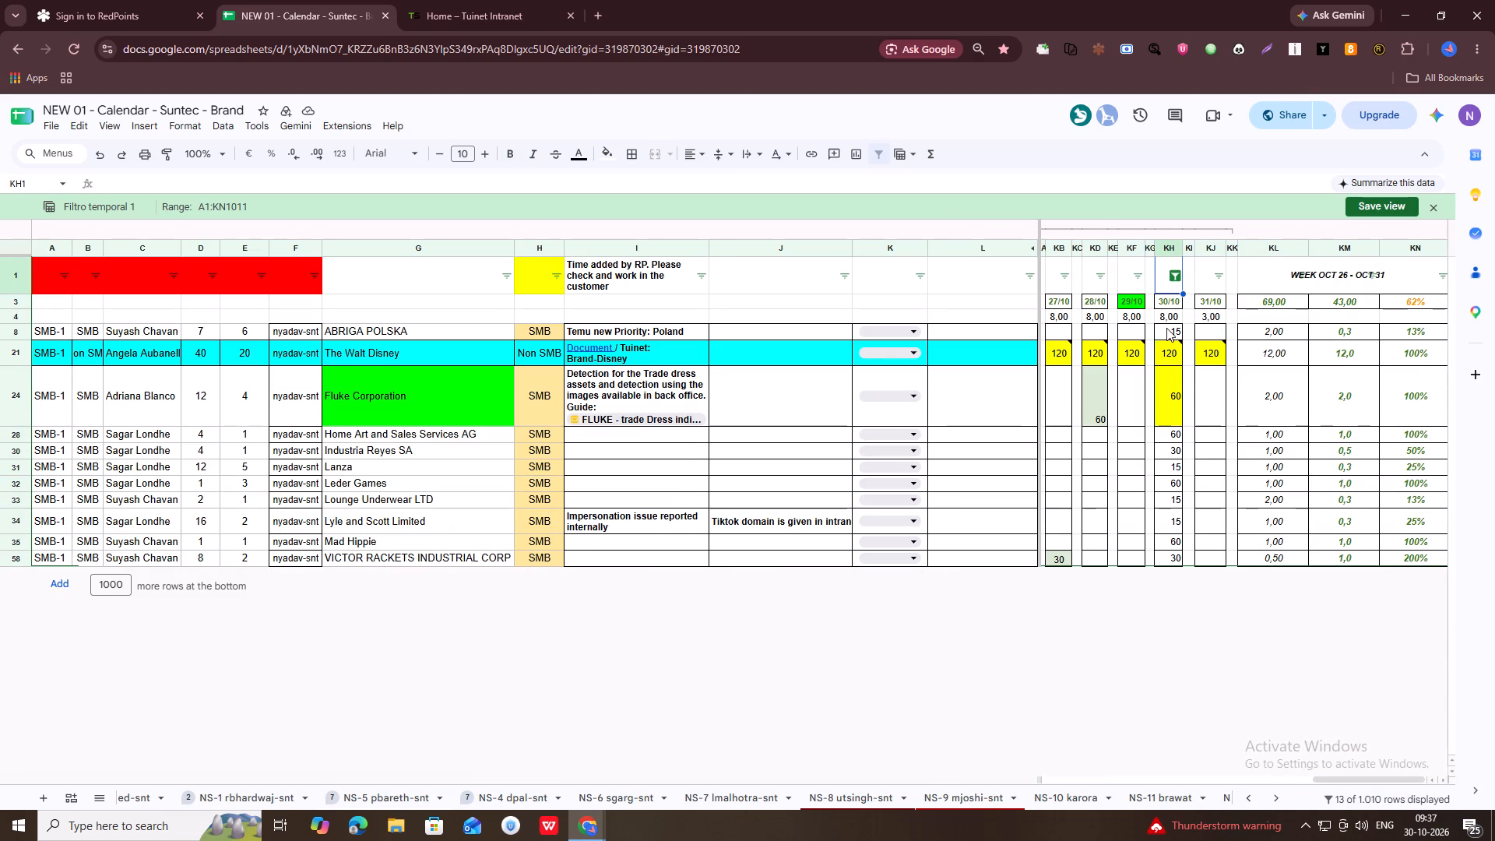
Centre-align the filtered 30/10 values from ABRIGA POLSKA to VICTOR RACKETS INDUSTRIAL CORP.
{"action": "left_click_drag", "start_coordinate": [1166, 328], "coordinate": [1178, 562]}
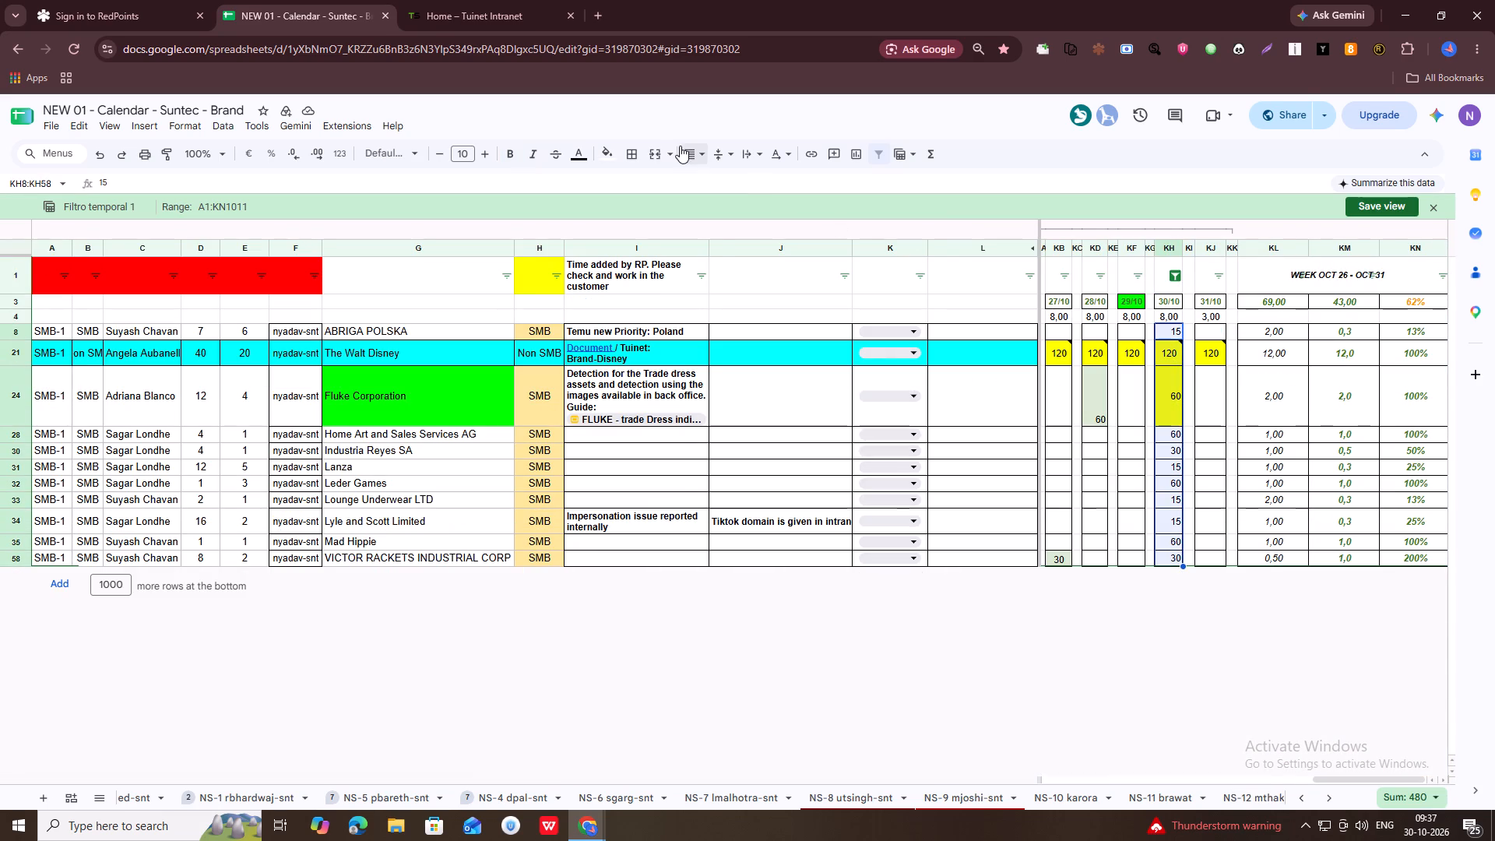
{"action": "left_click", "coordinate": [691, 158]}
{"action": "left_click", "coordinate": [711, 182]}
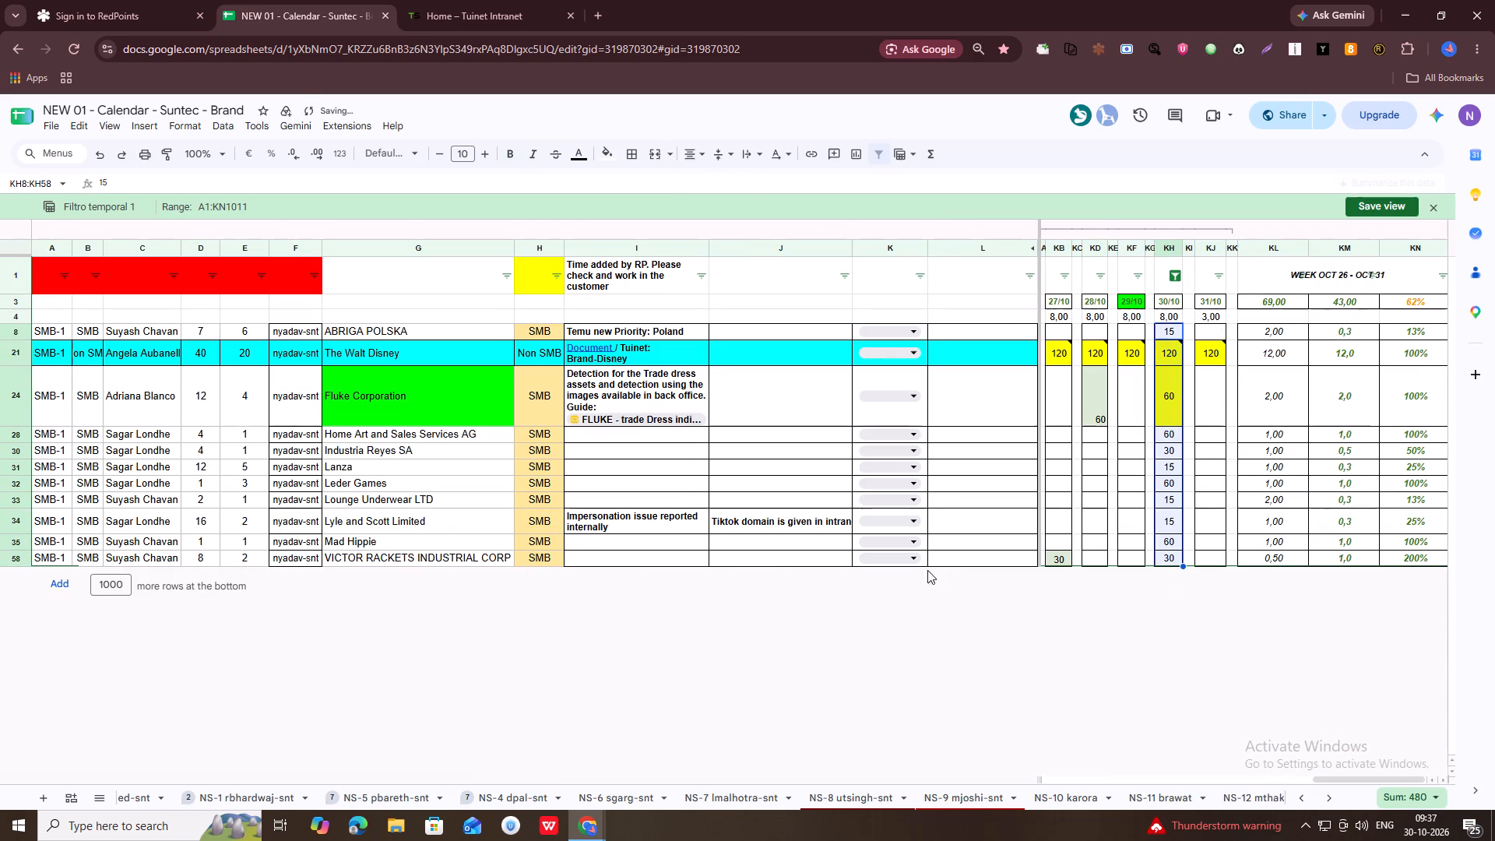
{"action": "left_click_drag", "start_coordinate": [450, 333], "coordinate": [450, 382]}
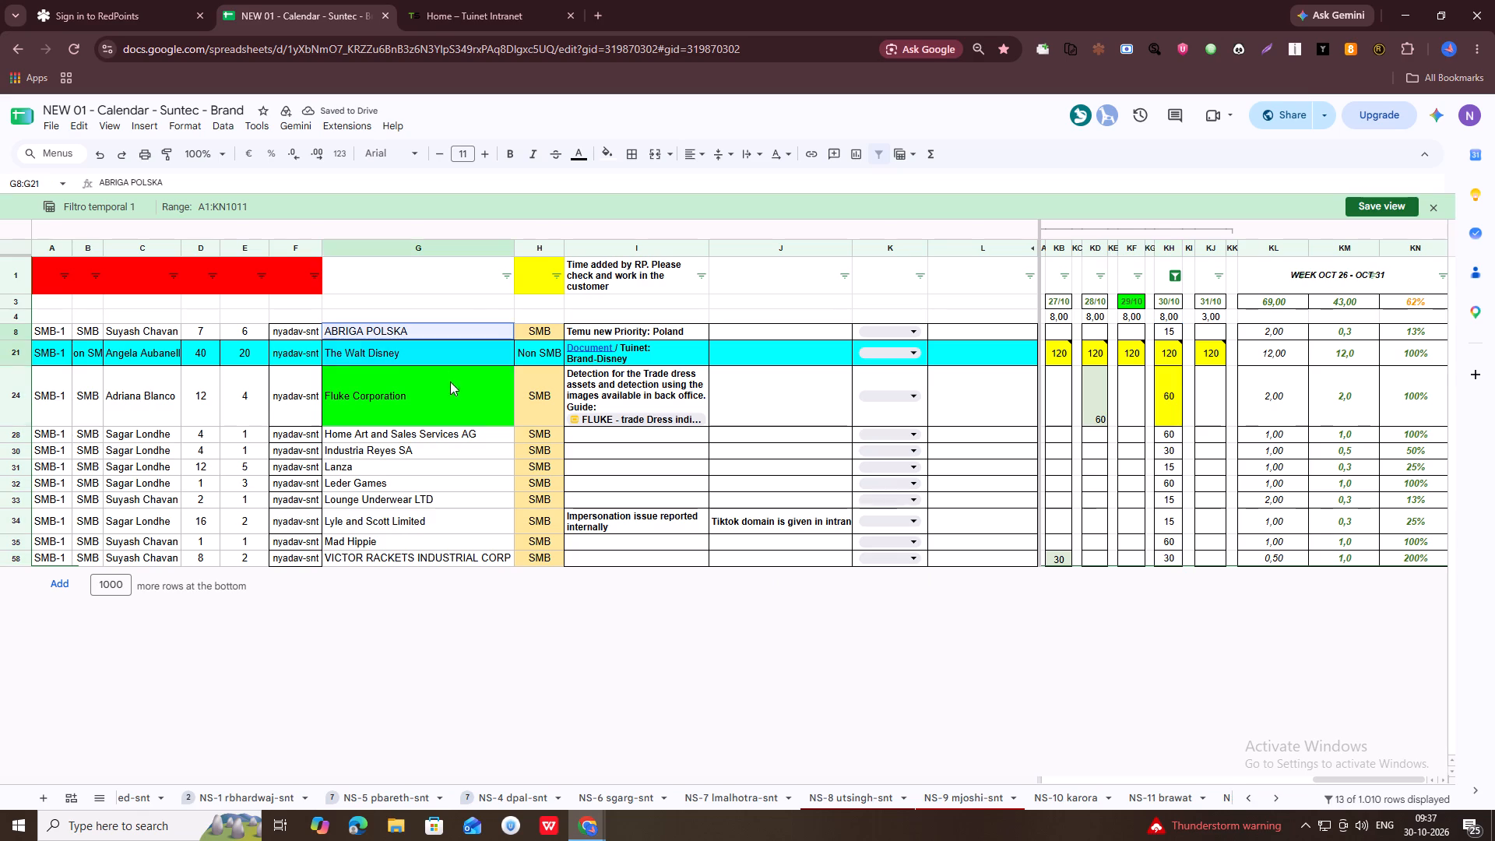
{"action": "left_click_drag", "start_coordinate": [450, 382], "coordinate": [438, 566]}
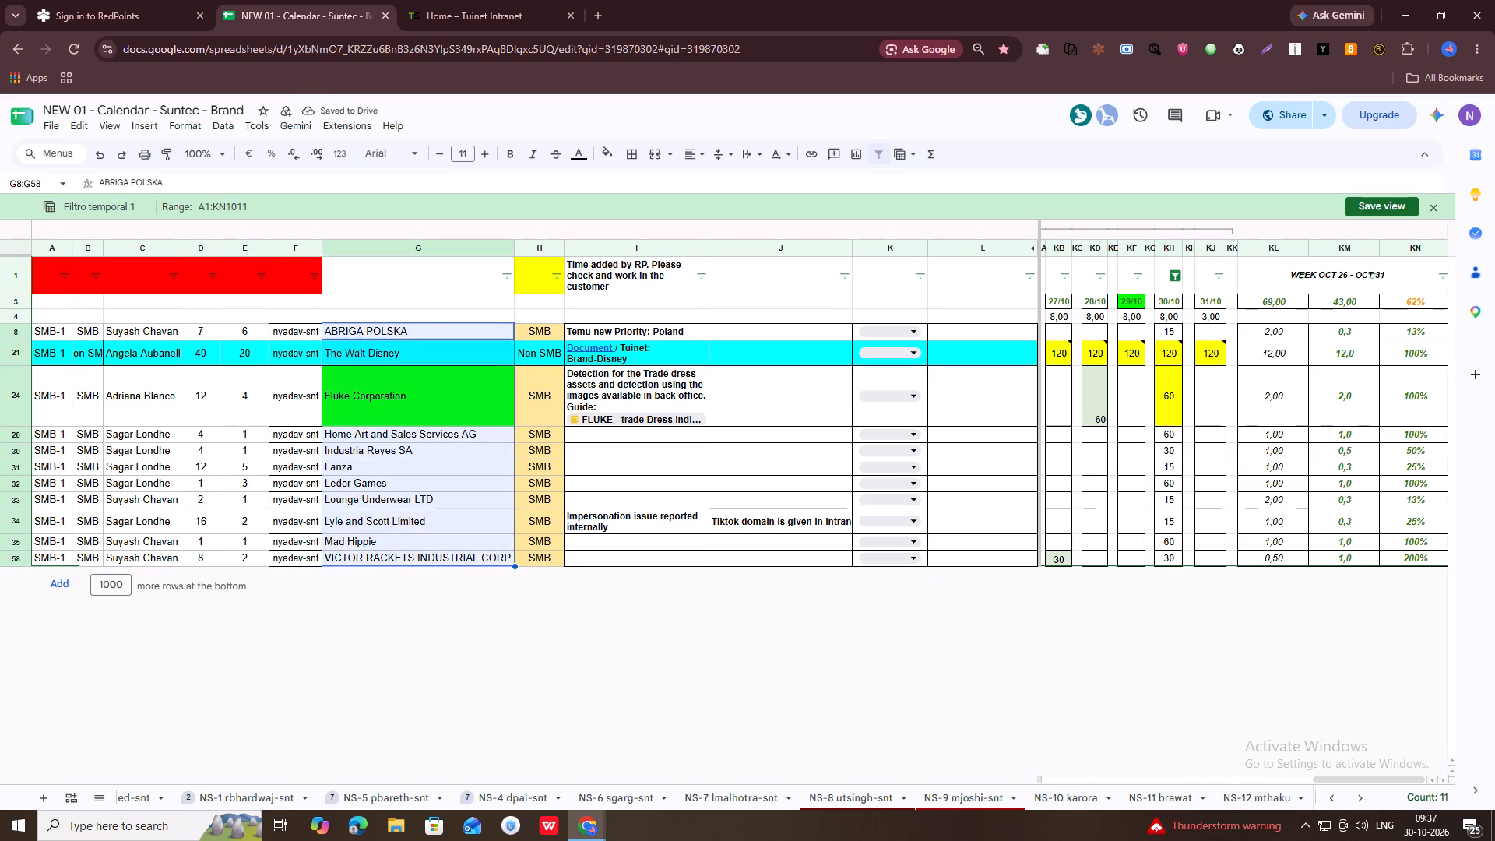
{"action": "key", "text": "ctrl+c"}
{"action": "key", "text": "ctrl+c"}
{"action": "key", "text": "alt+Tab"}
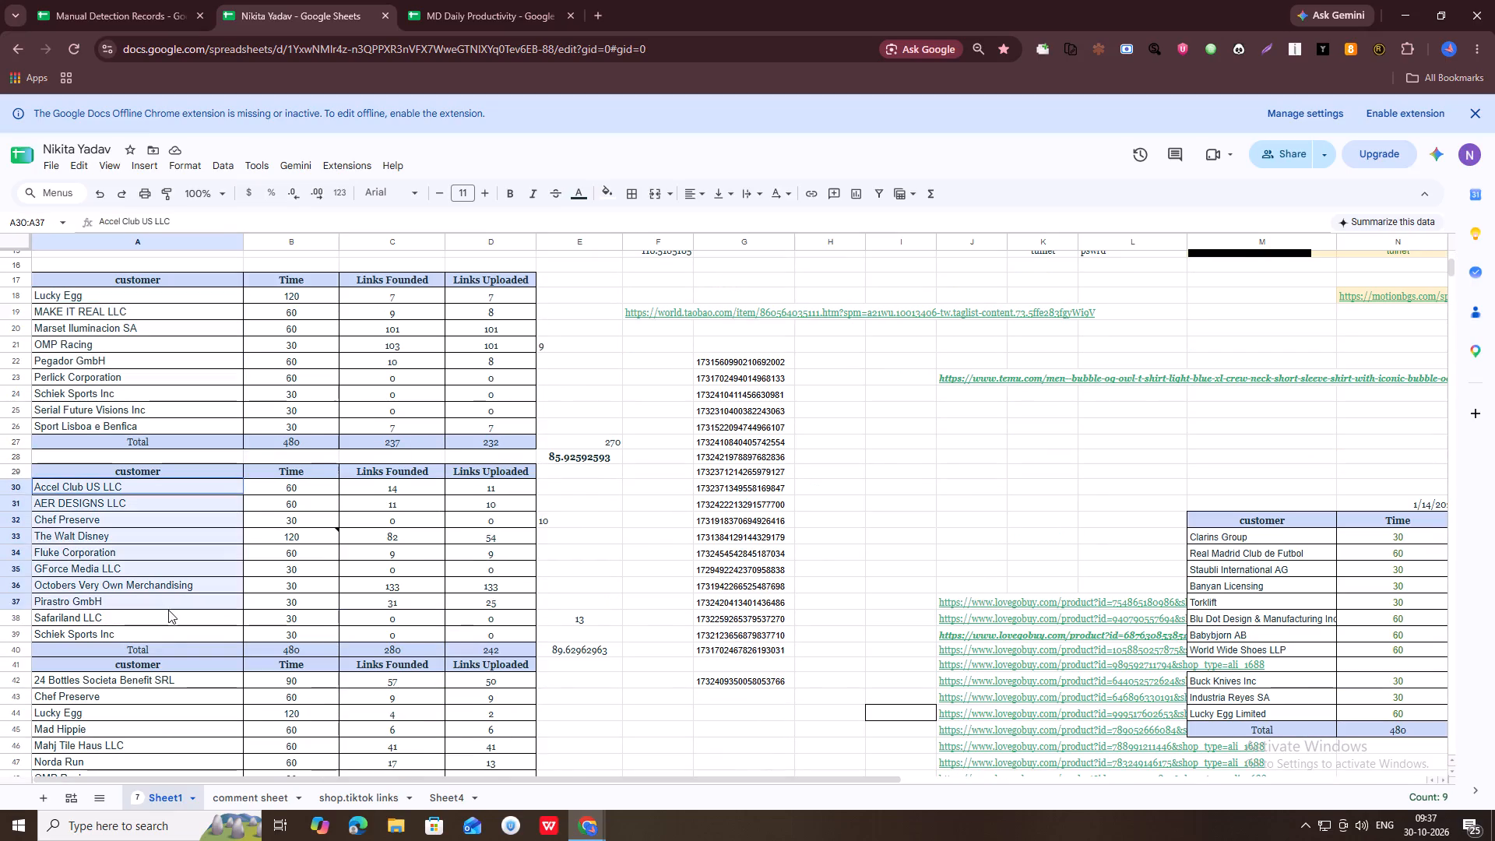
{"action": "left_click_drag", "start_coordinate": [168, 610], "coordinate": [166, 631]}
{"action": "scroll", "coordinate": [163, 631], "scroll_direction": "down", "scroll_amount": 3}
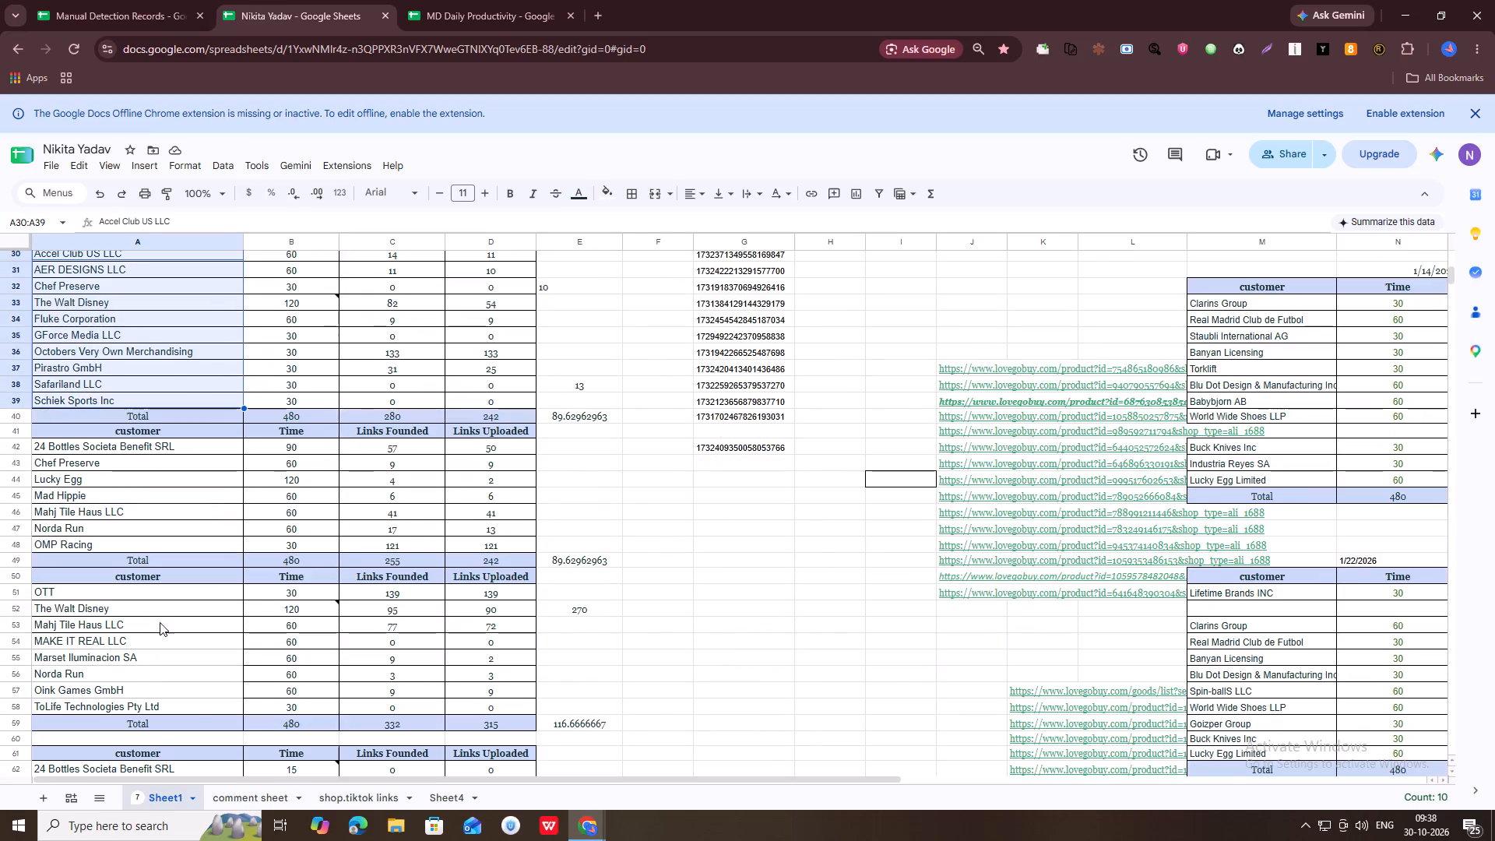
{"action": "scroll", "coordinate": [164, 596], "scroll_direction": "down", "scroll_amount": 7}
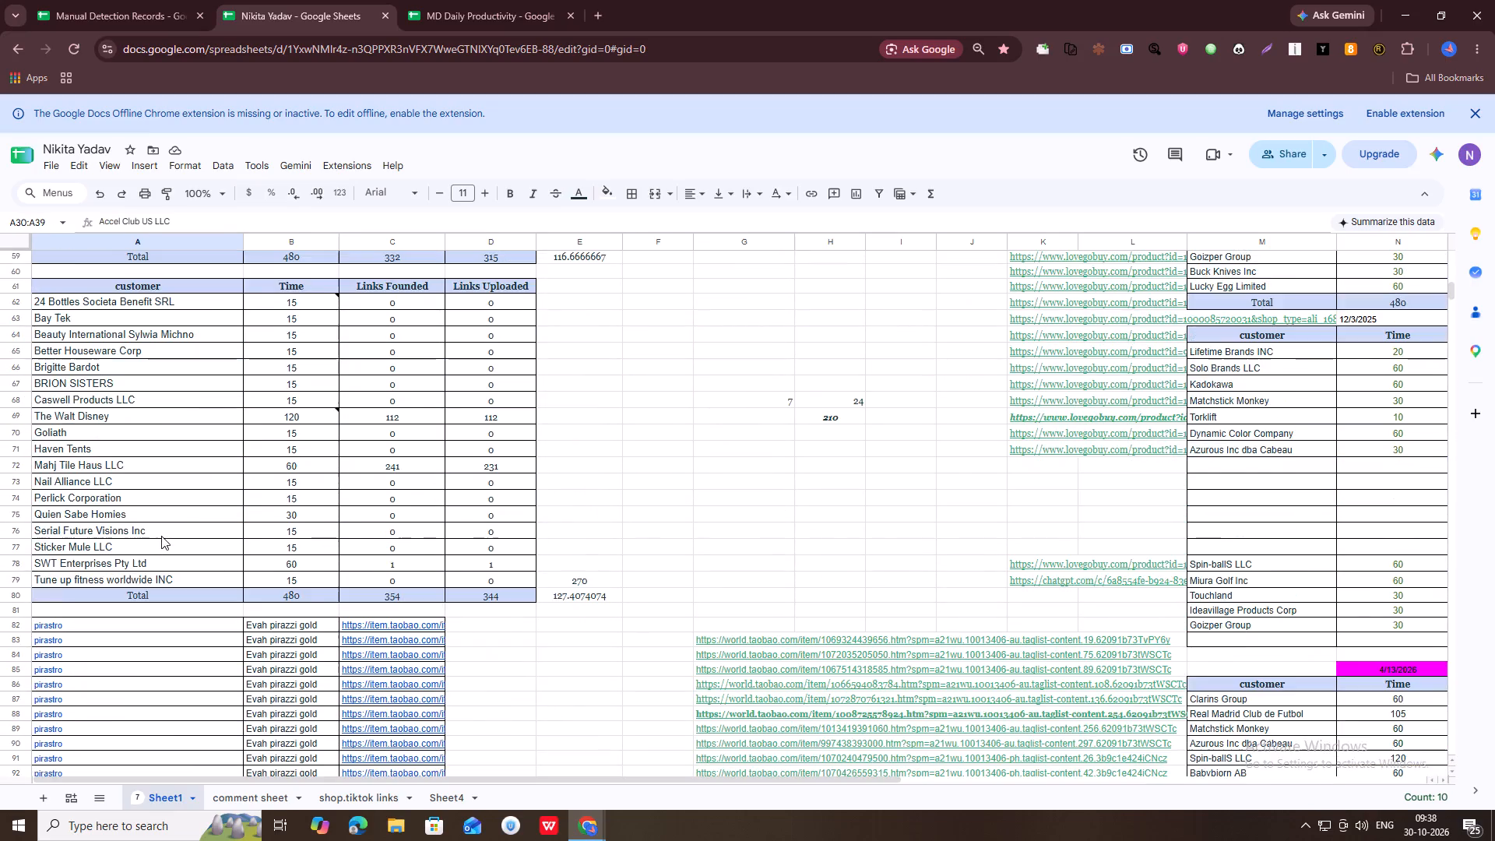
{"action": "scroll", "coordinate": [161, 536], "scroll_direction": "down", "scroll_amount": 4}
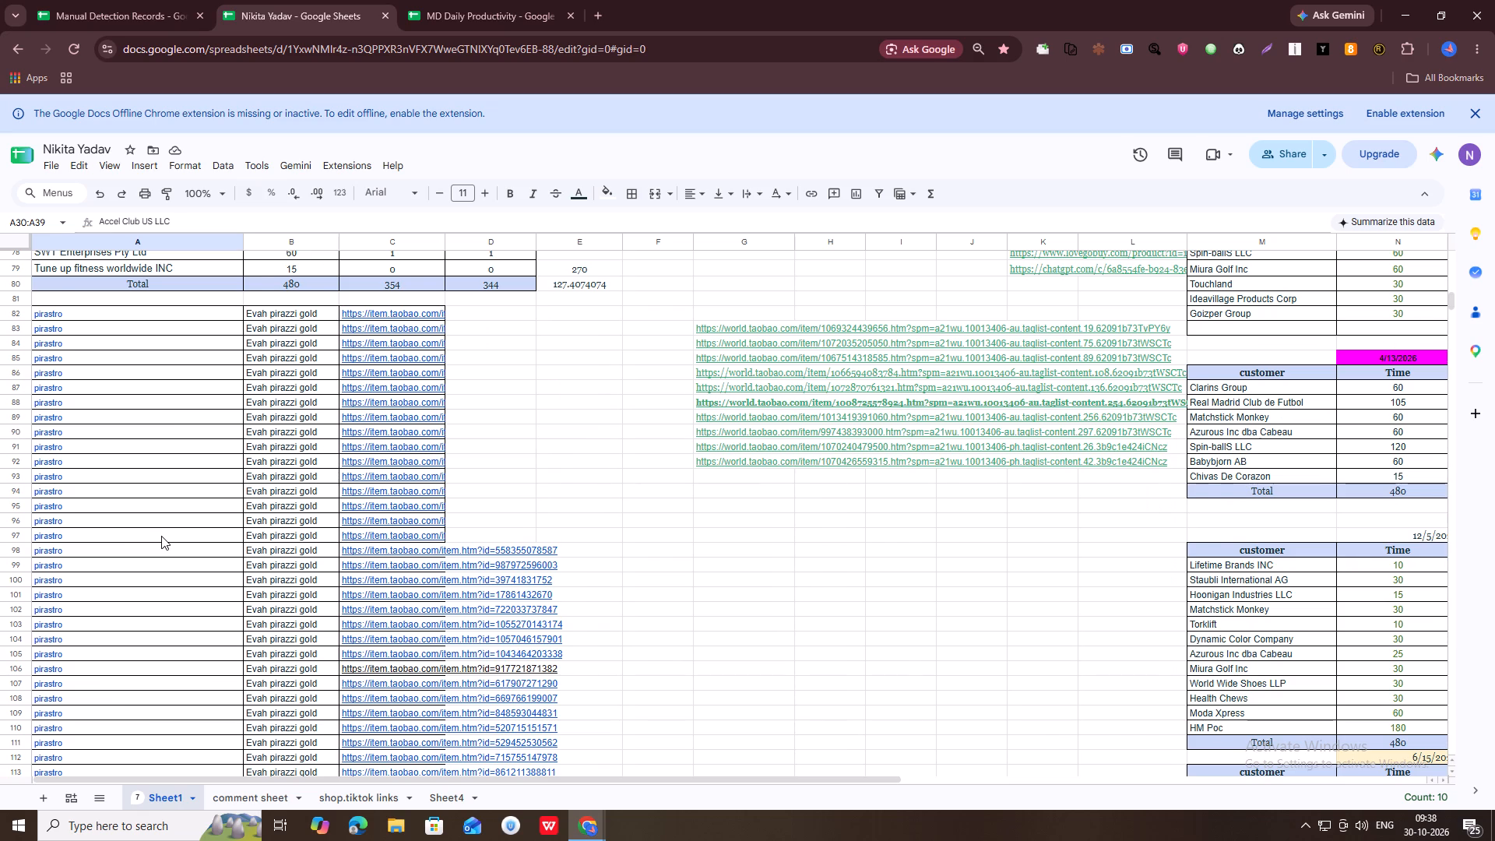
Paste the copied customer names into Sheet1 starting at A128, over the old pirastro rows.
{"action": "scroll", "coordinate": [161, 536], "scroll_direction": "down", "scroll_amount": 6}
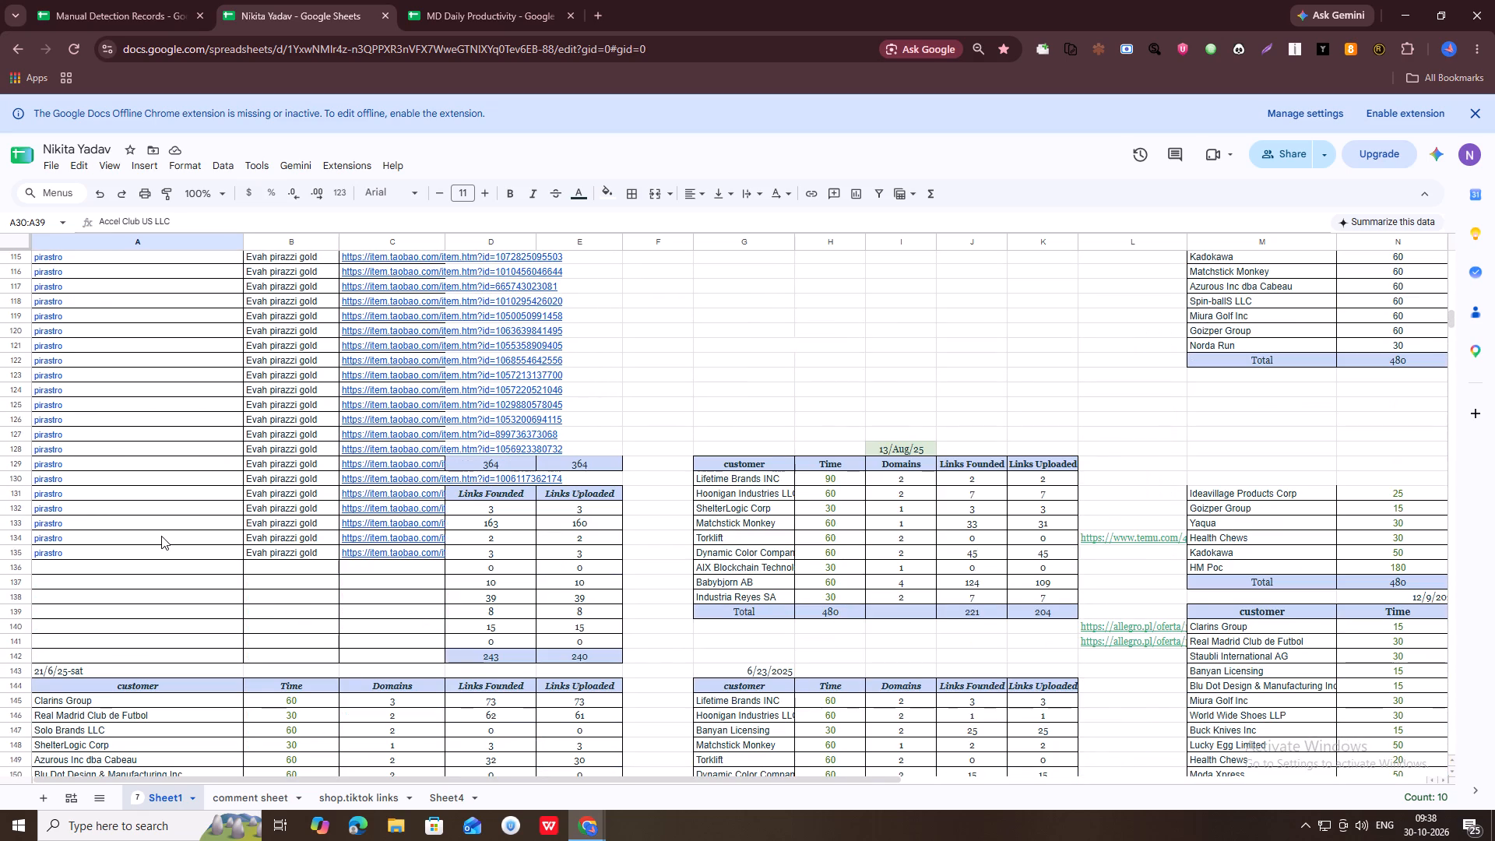
{"action": "scroll", "coordinate": [161, 536], "scroll_direction": "down", "scroll_amount": 4}
{"action": "scroll", "coordinate": [169, 508], "scroll_direction": "up", "scroll_amount": 2}
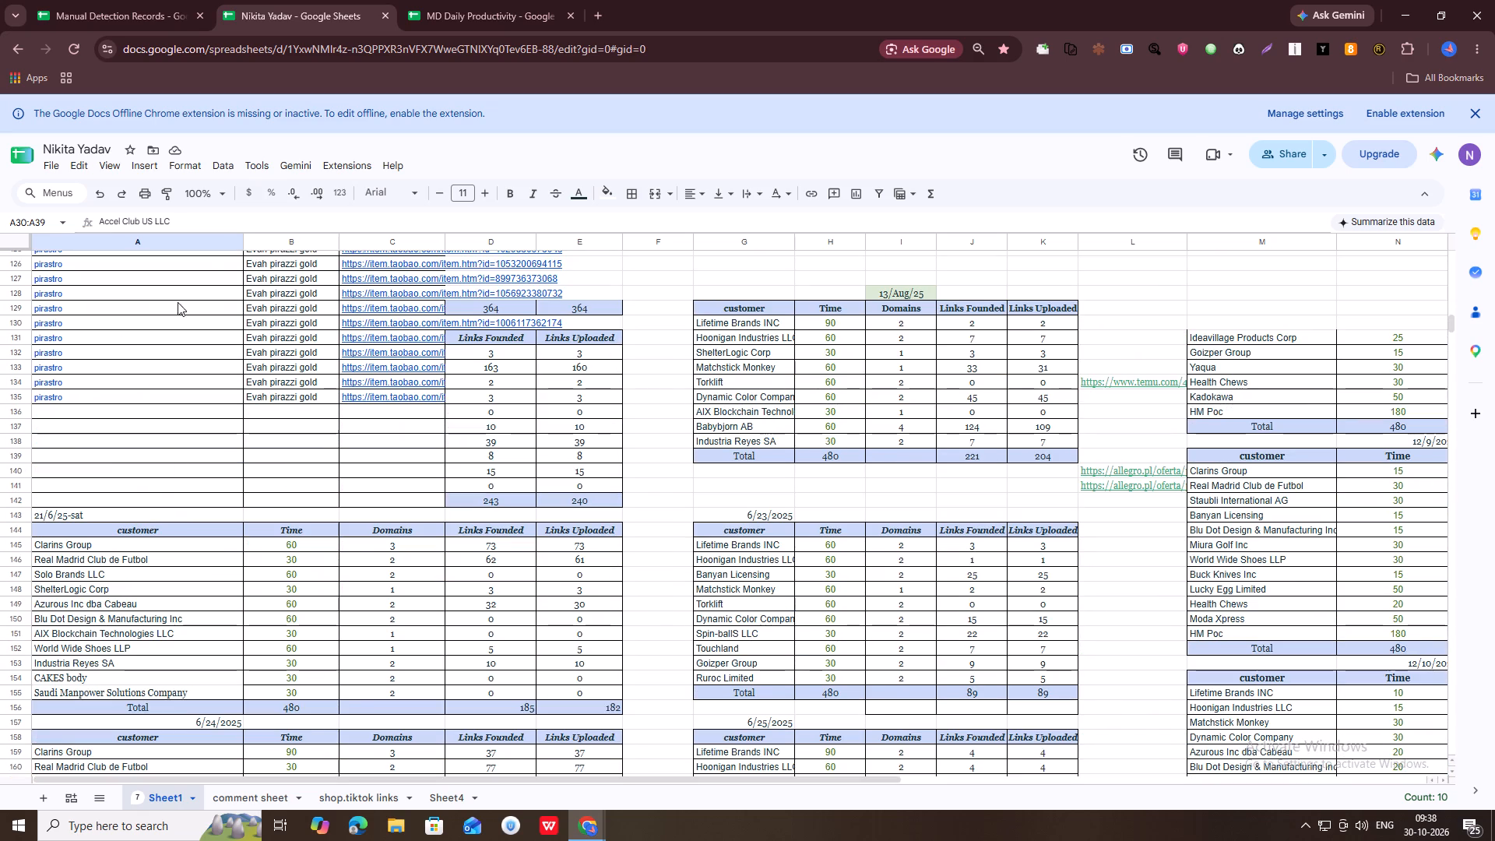
{"action": "left_click", "coordinate": [62, 287]}
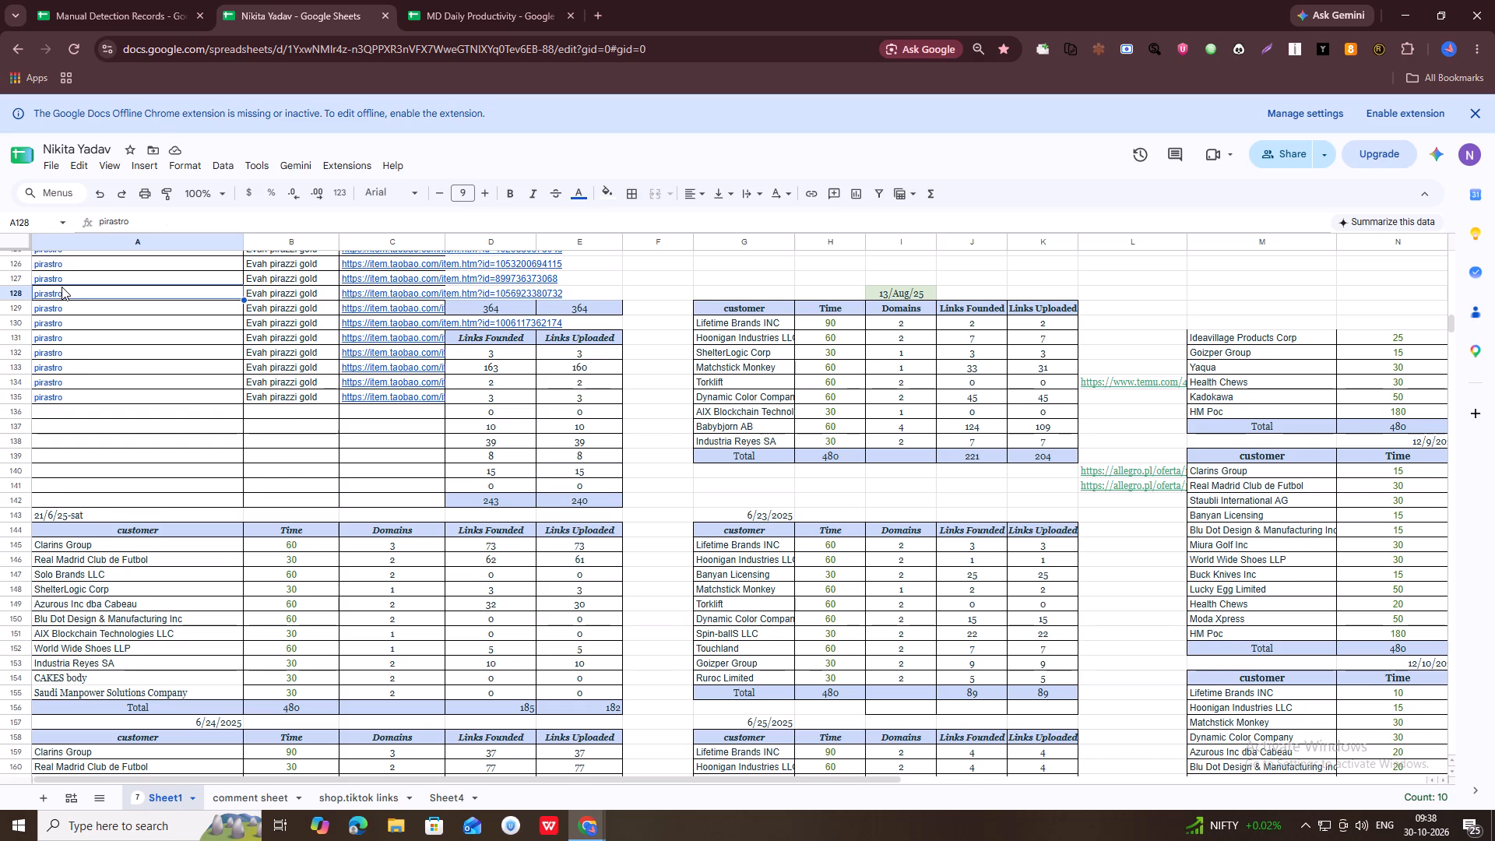
{"action": "key", "text": "ctrl+v"}
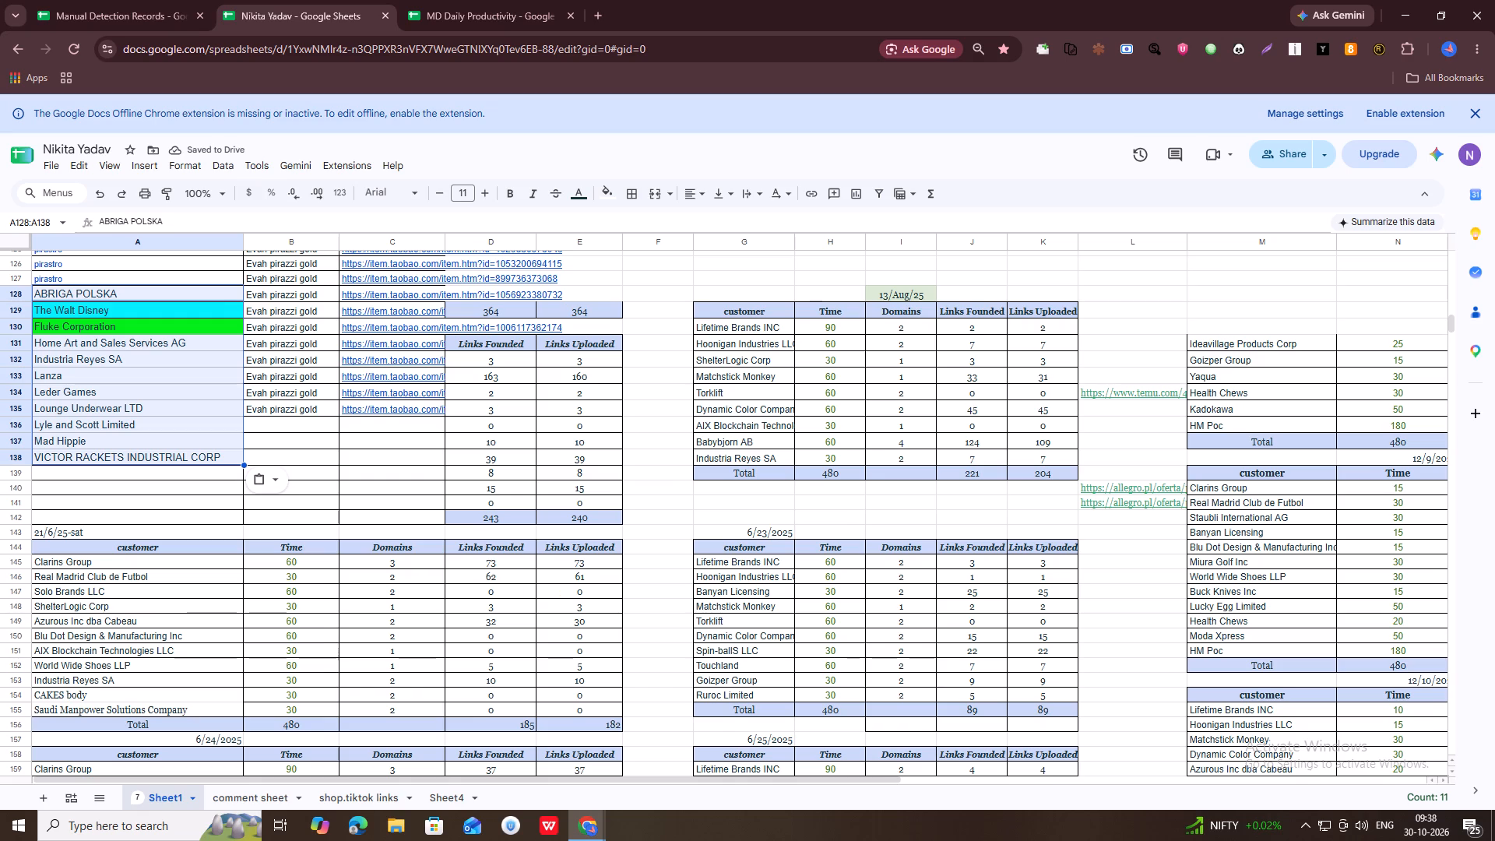
Clear the old pirastro entry in A127:D127, directly above the pasted customer names.
{"action": "left_click", "coordinate": [79, 279]}
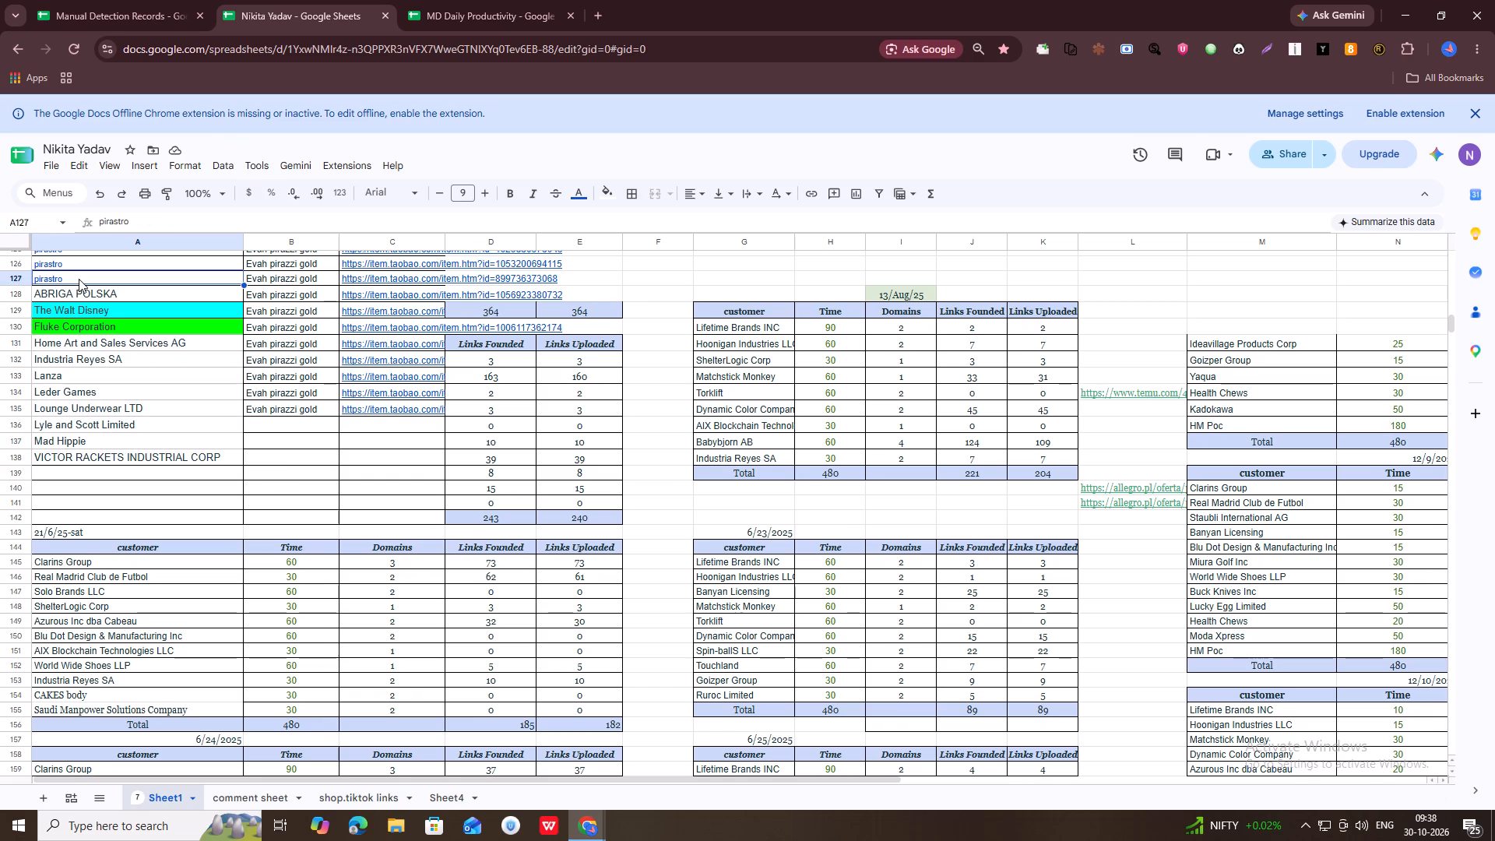
{"action": "key", "text": "shift+Right"}
{"action": "key", "text": "shift+Right"}
{"action": "key", "text": "shift+Right"}
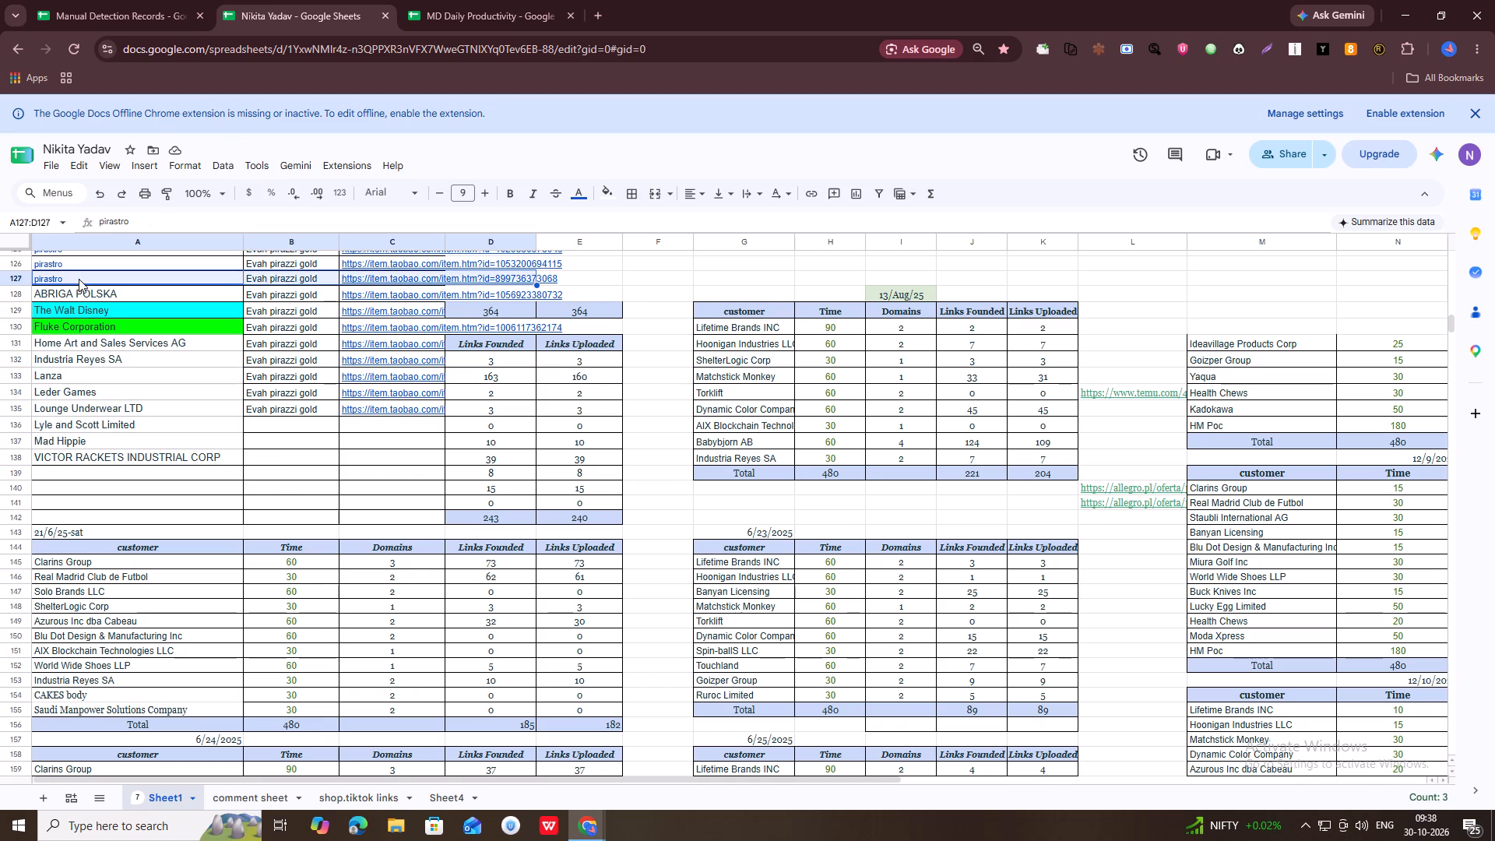
{"action": "key", "text": "Delete"}
Clear the old contents of B128:D138 beside the pasted customer names.
{"action": "key", "text": "Right"}
{"action": "key", "text": "Down"}
{"action": "key", "text": "shift+Right"}
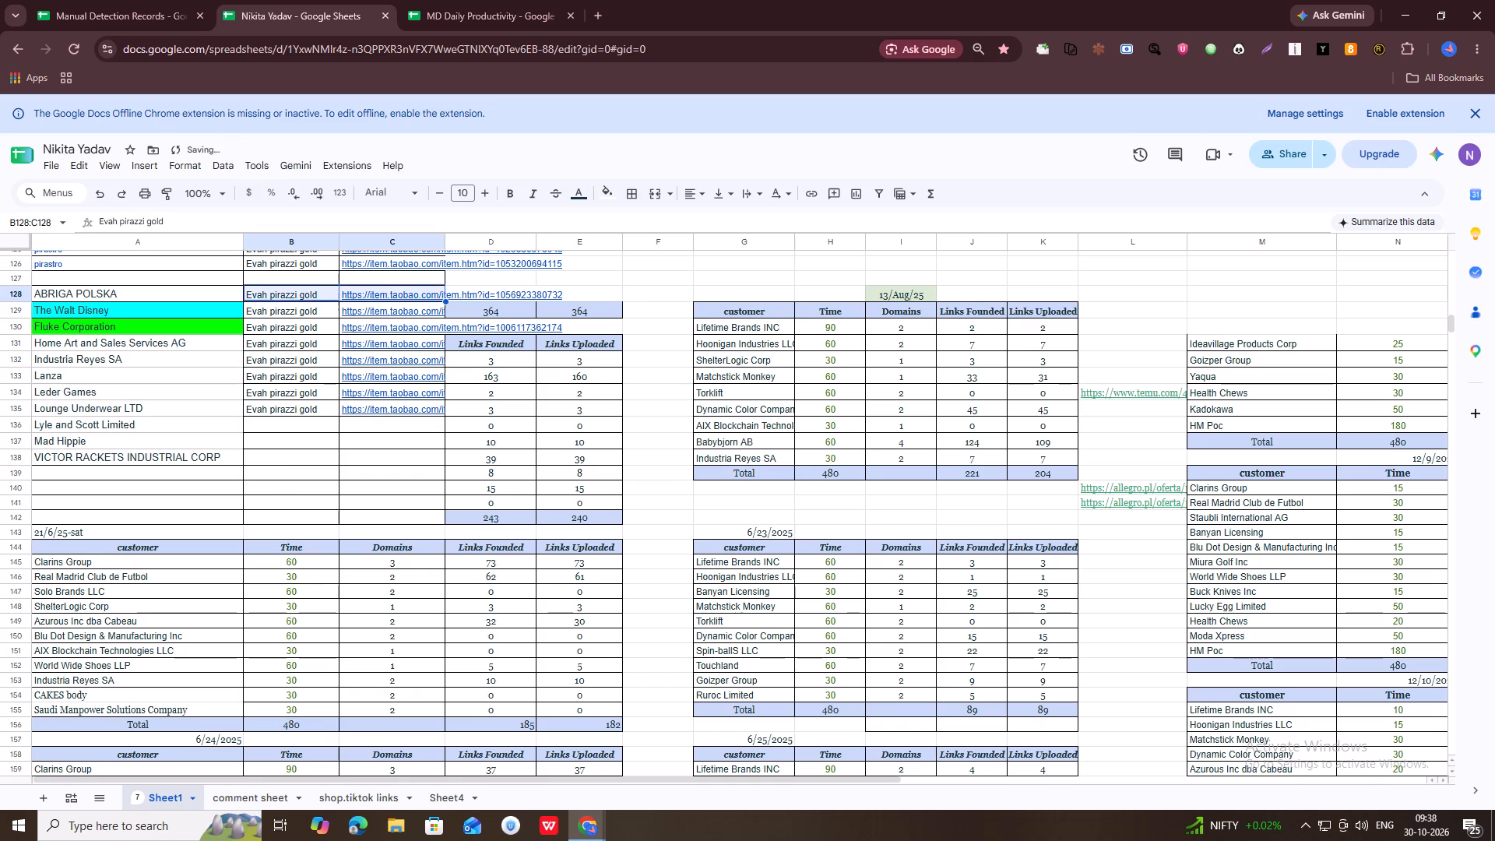
{"action": "key", "text": "shift+Right"}
{"action": "key", "text": "shift+Down"}
{"action": "key", "text": "shift+Down"}
{"action": "key", "text": "shift+Down"}
{"action": "key", "text": "shift+Down"}
{"action": "key", "text": "shift+Down"}
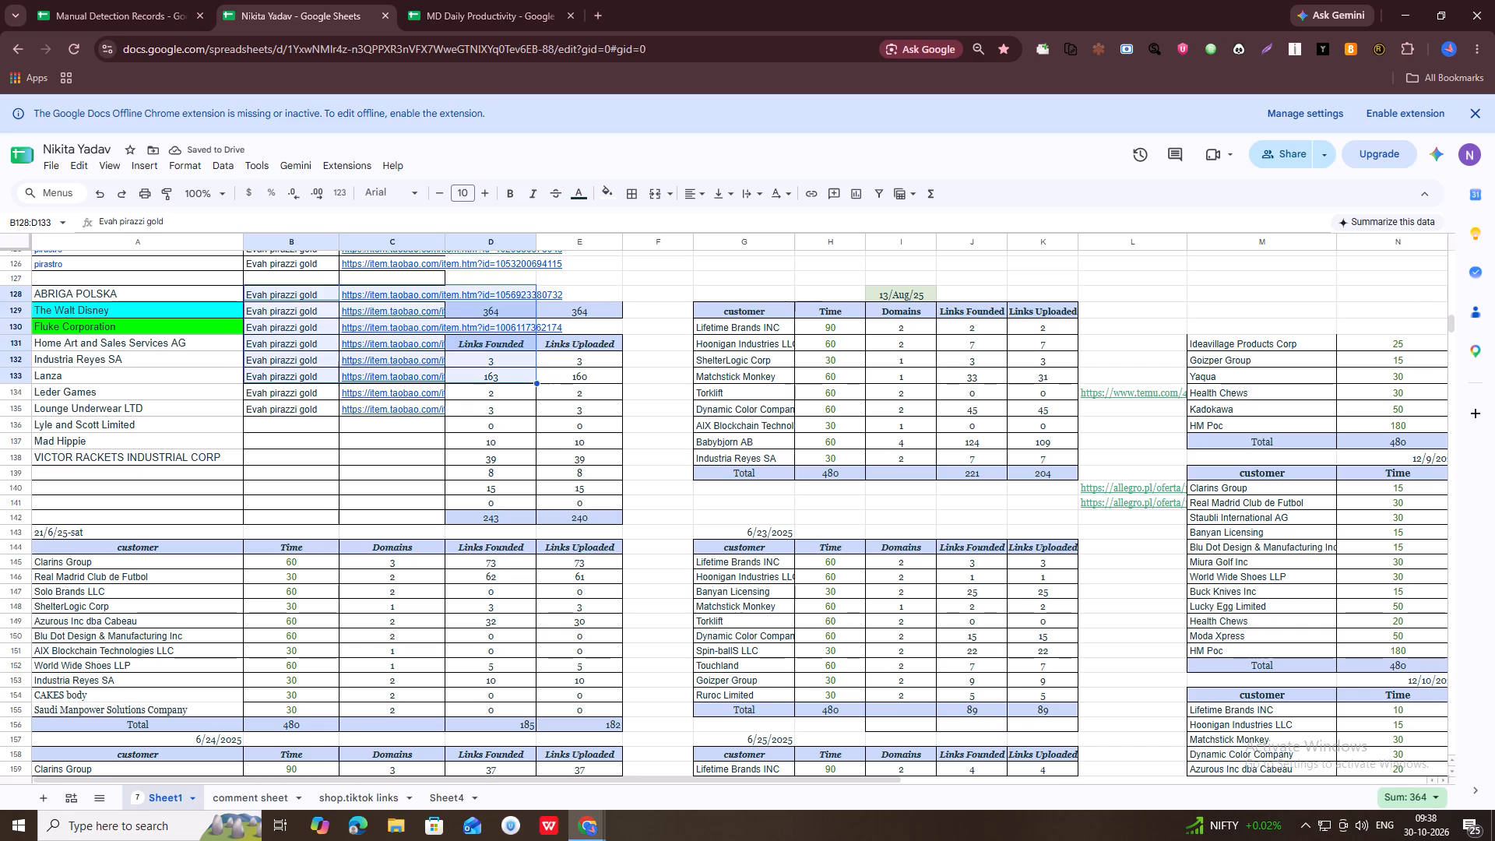
{"action": "key", "text": "shift+Down"}
{"action": "key", "text": "shift+Down"}
{"action": "key", "text": "shift+Down"}
{"action": "key", "text": "shift+Down"}
{"action": "key", "text": "shift+Down"}
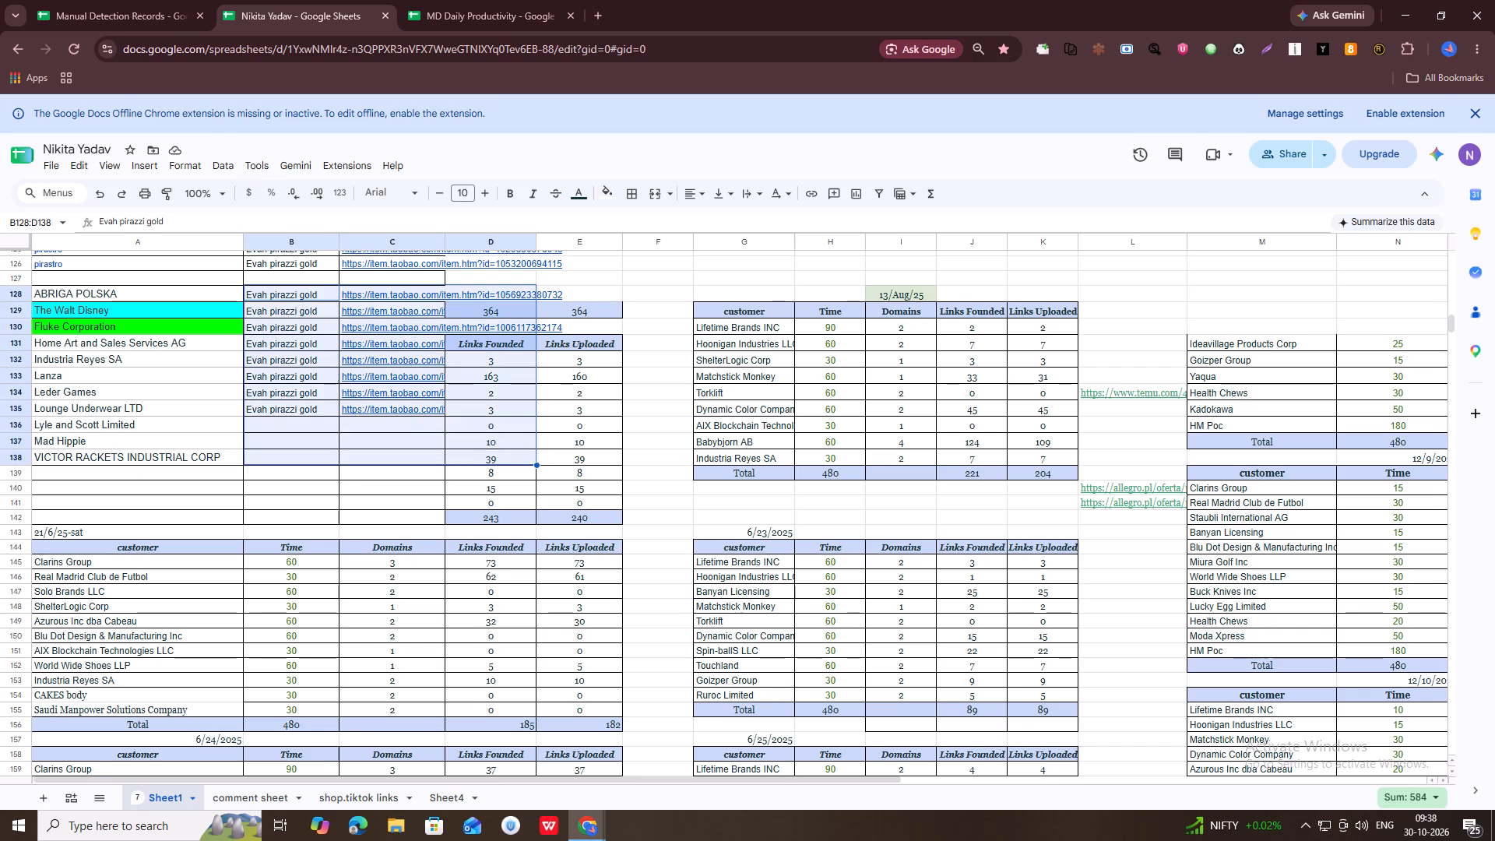
{"action": "key", "text": "Delete"}
Set the fill colour of D128:D131 to white.
{"action": "key", "text": "Right"}
{"action": "key", "text": "Right"}
{"action": "key", "text": "shift+Down"}
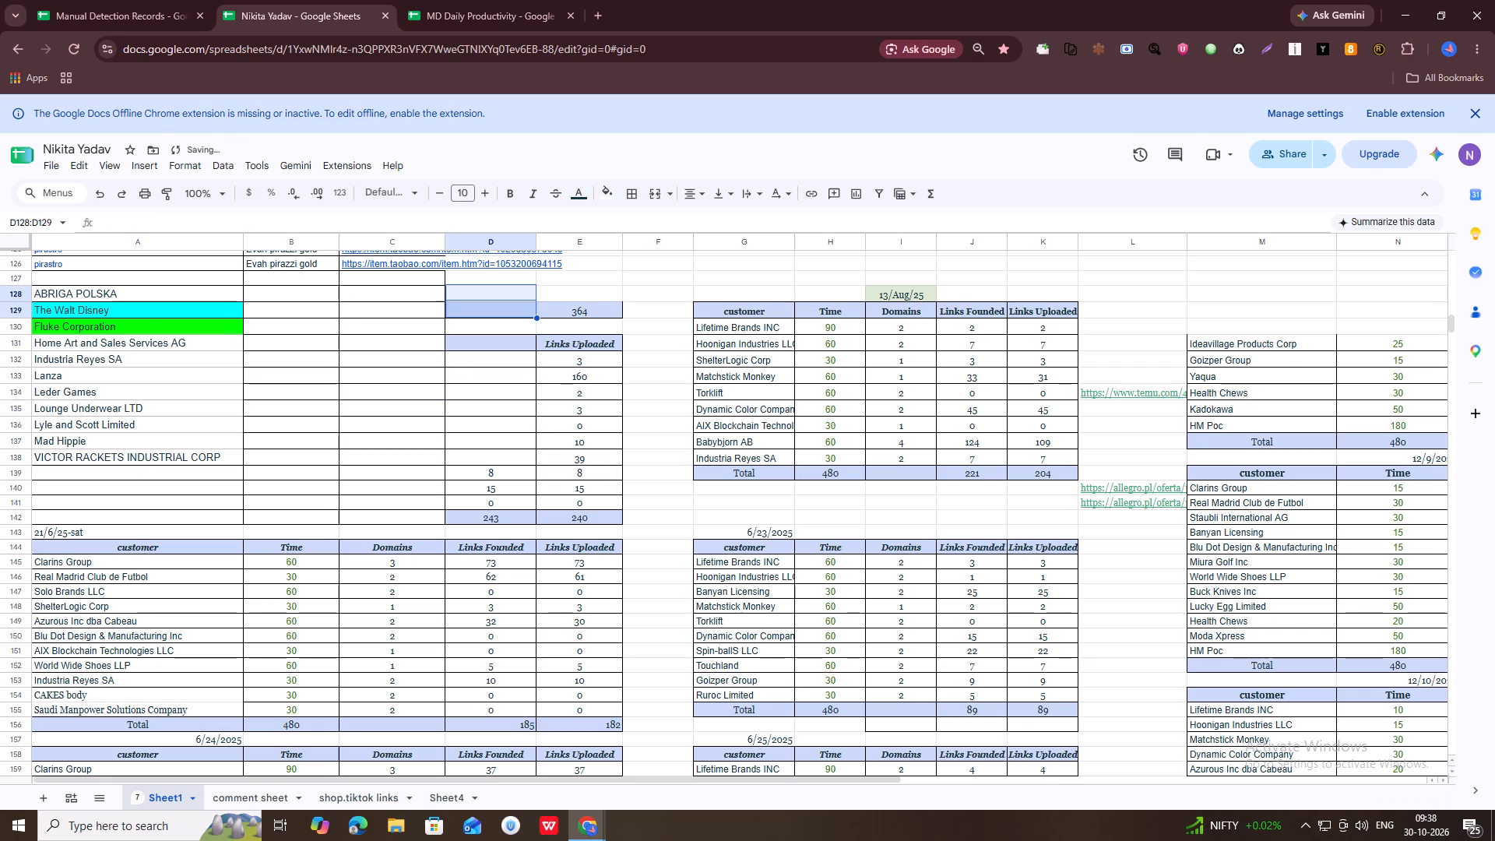
{"action": "key", "text": "shift+Down"}
{"action": "key", "text": "shift+Down"}
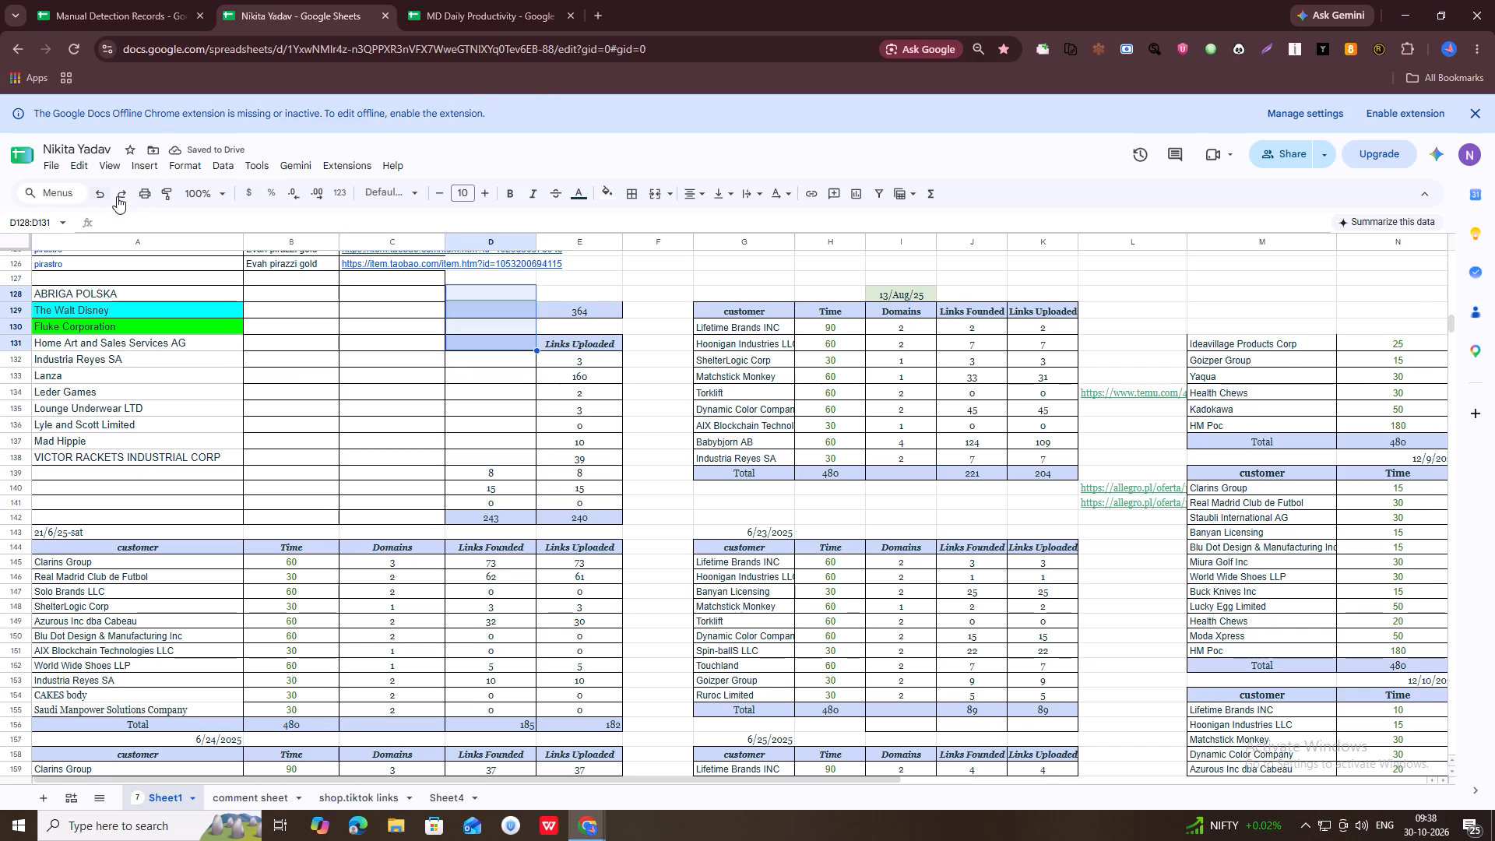
{"action": "left_click", "coordinate": [602, 202]}
{"action": "left_click", "coordinate": [745, 242]}
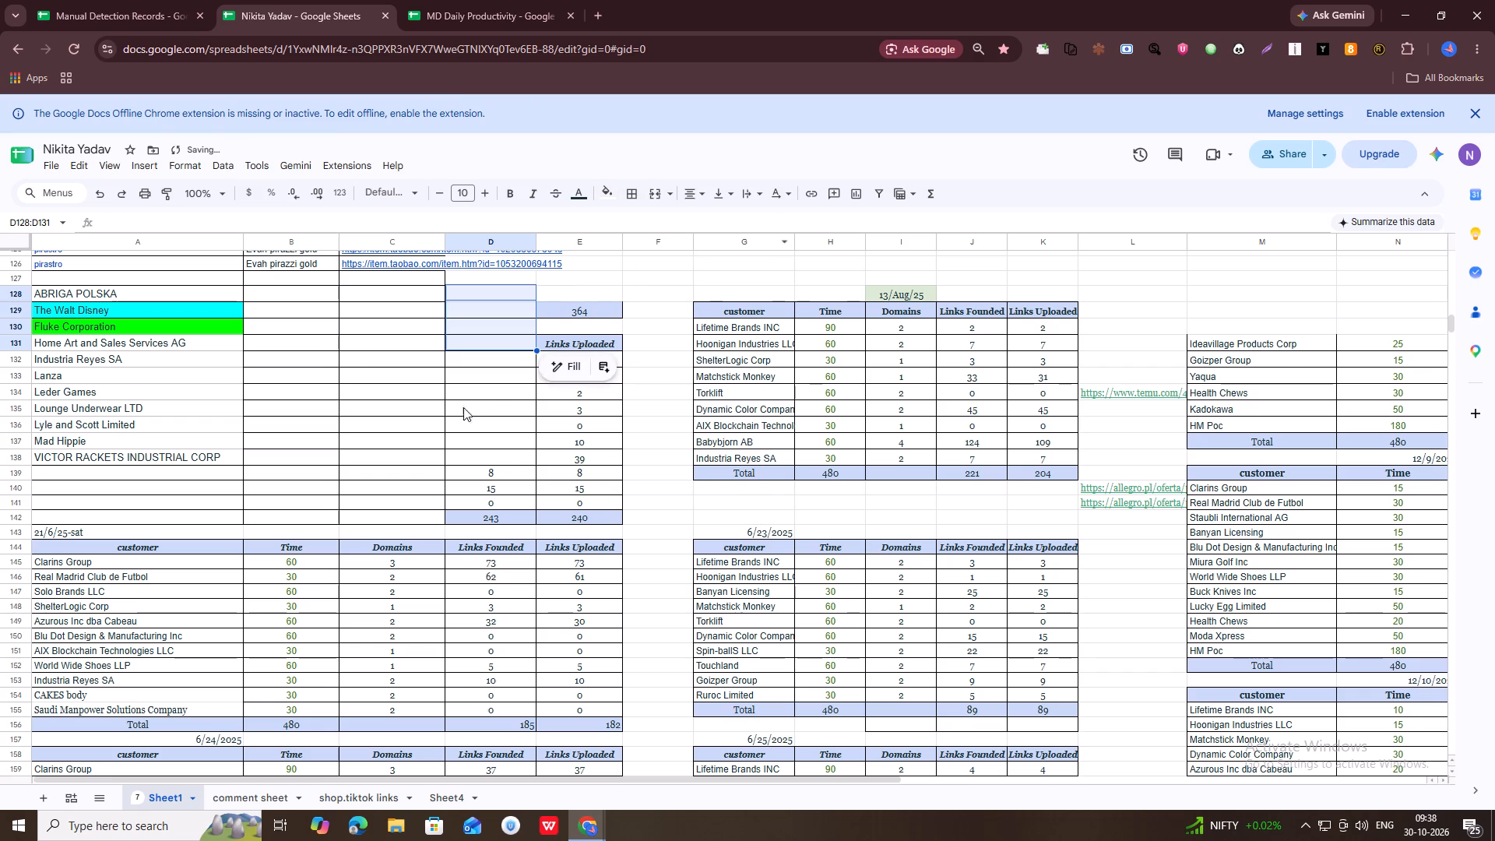
{"action": "left_click", "coordinate": [497, 393]}
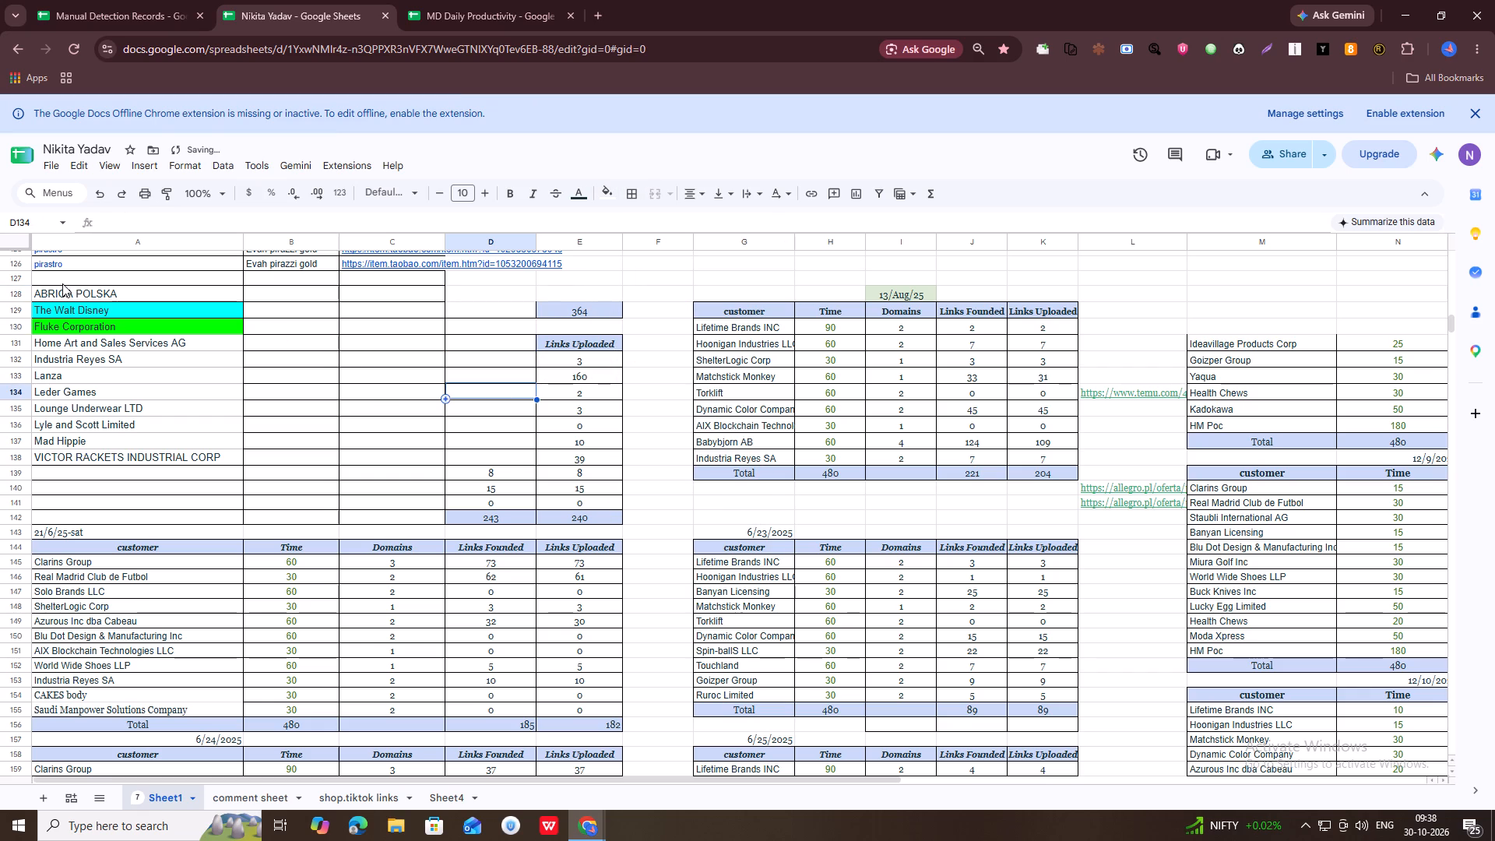
{"action": "left_click", "coordinate": [761, 310]}
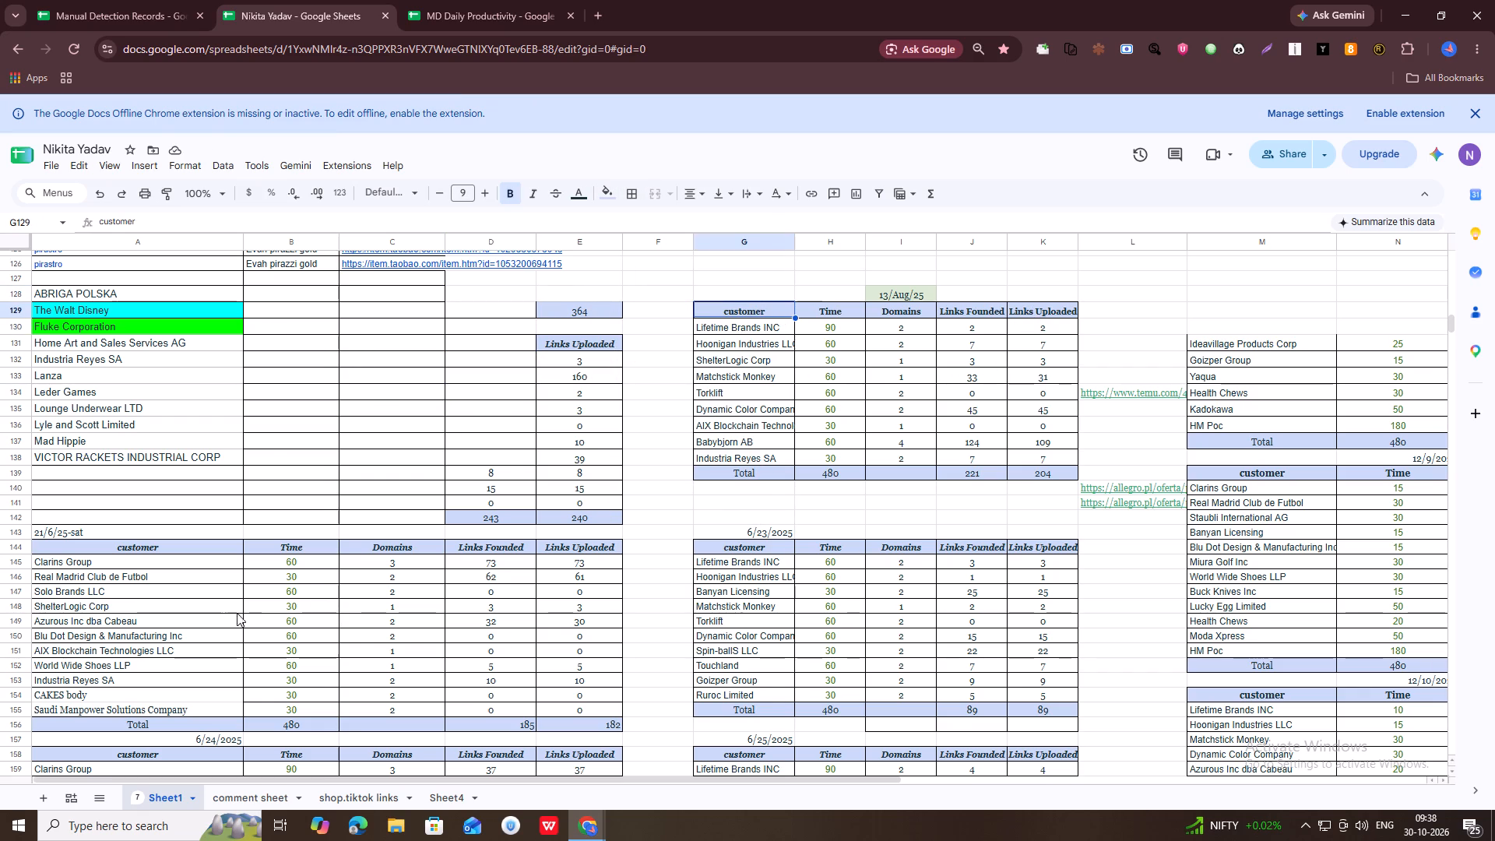
Copy the customer, Time, Links Founded and Links Uploaded header from A50:D50 and paste it at A127.
{"action": "scroll", "coordinate": [409, 526], "scroll_direction": "up", "scroll_amount": 9}
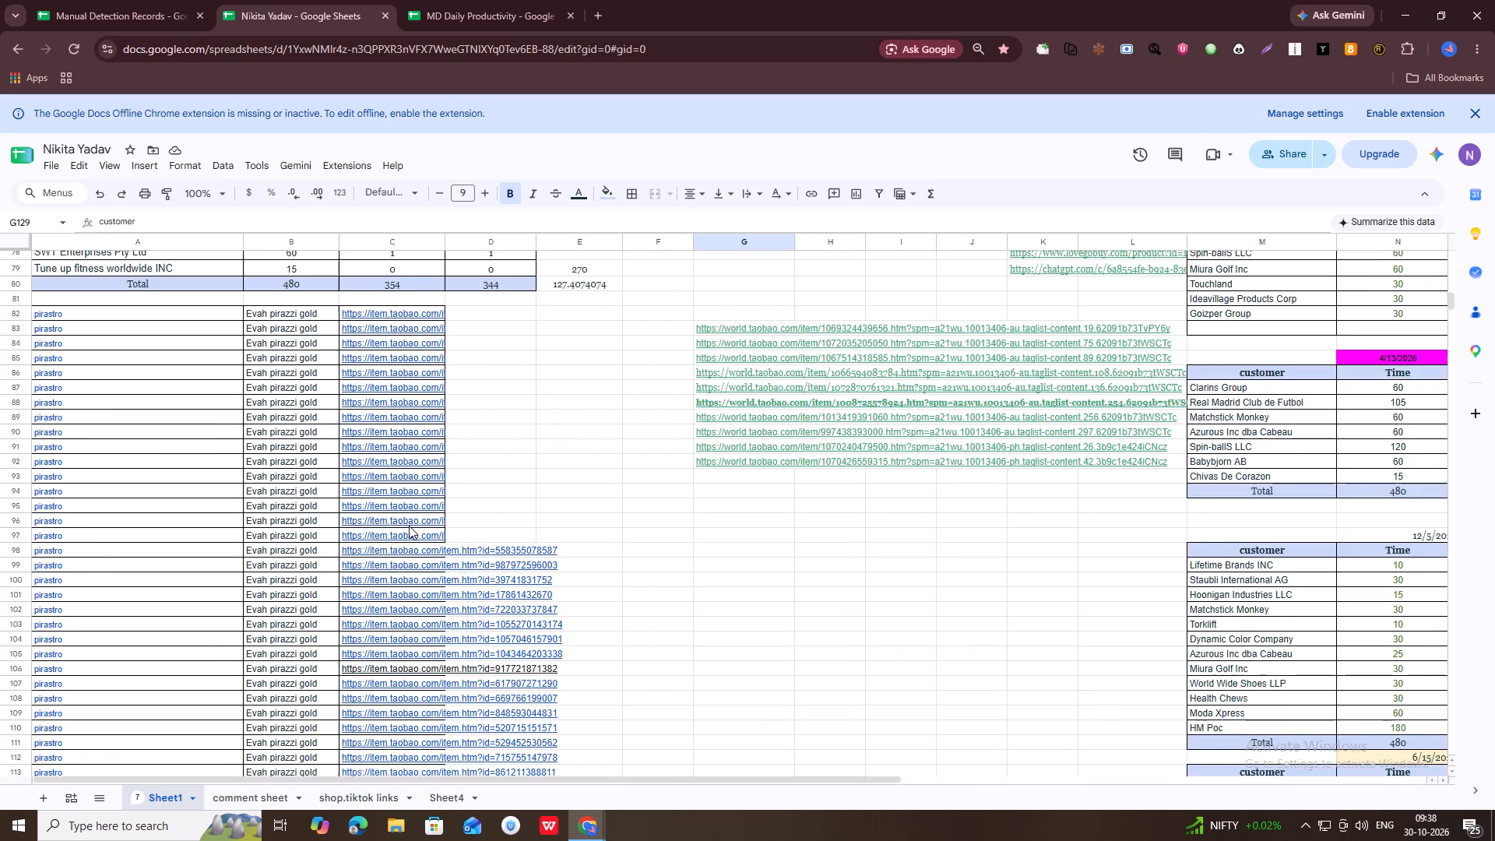
{"action": "scroll", "coordinate": [409, 526], "scroll_direction": "up", "scroll_amount": 6}
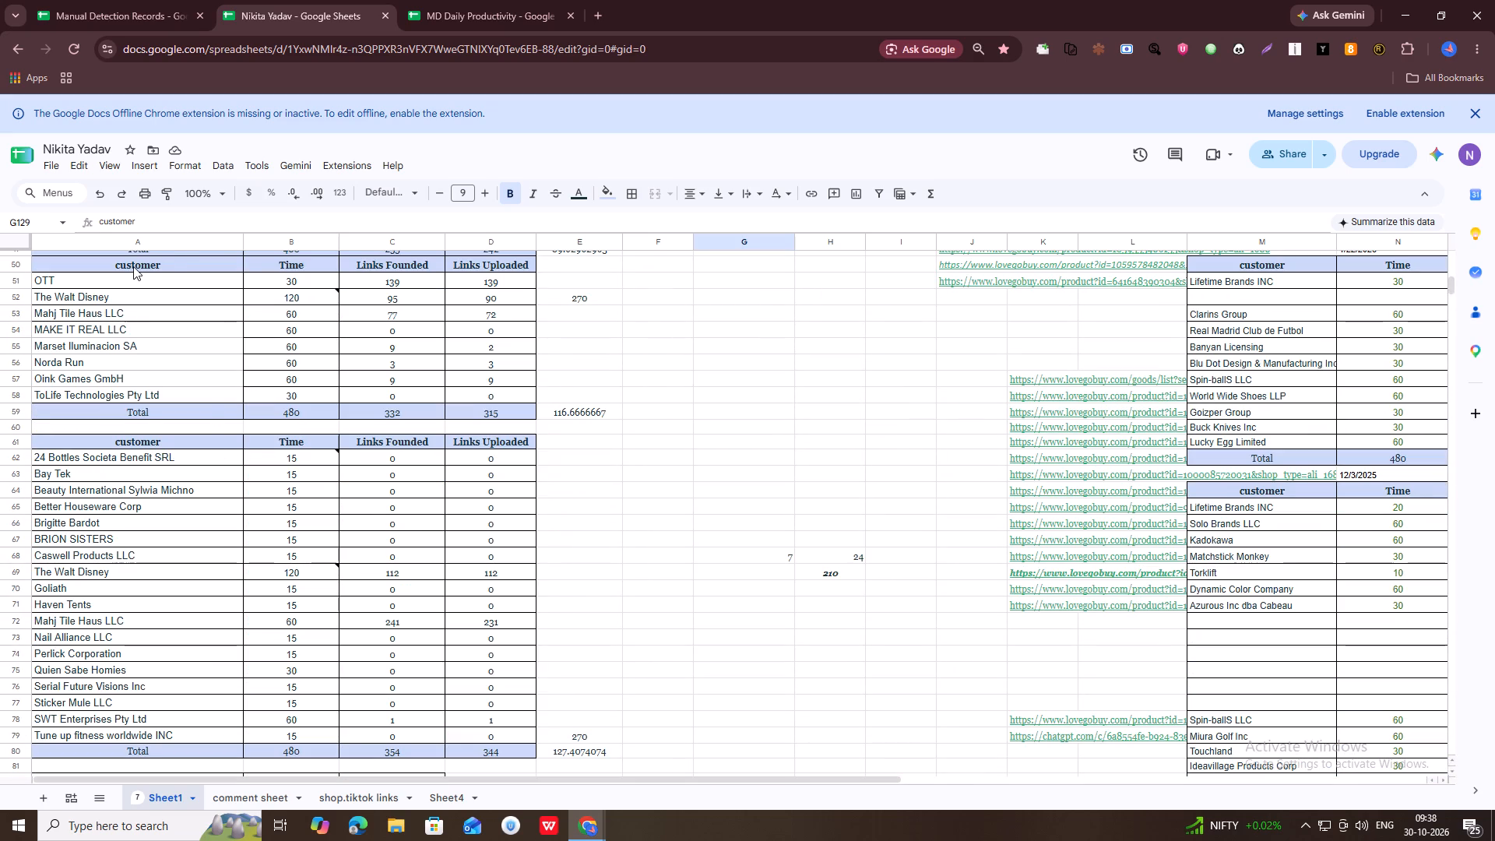
{"action": "left_click", "coordinate": [133, 266]}
{"action": "left_click", "coordinate": [508, 269], "text": "shift"}
{"action": "key", "text": "ctrl+c"}
{"action": "scroll", "coordinate": [456, 422], "scroll_direction": "down", "scroll_amount": 3}
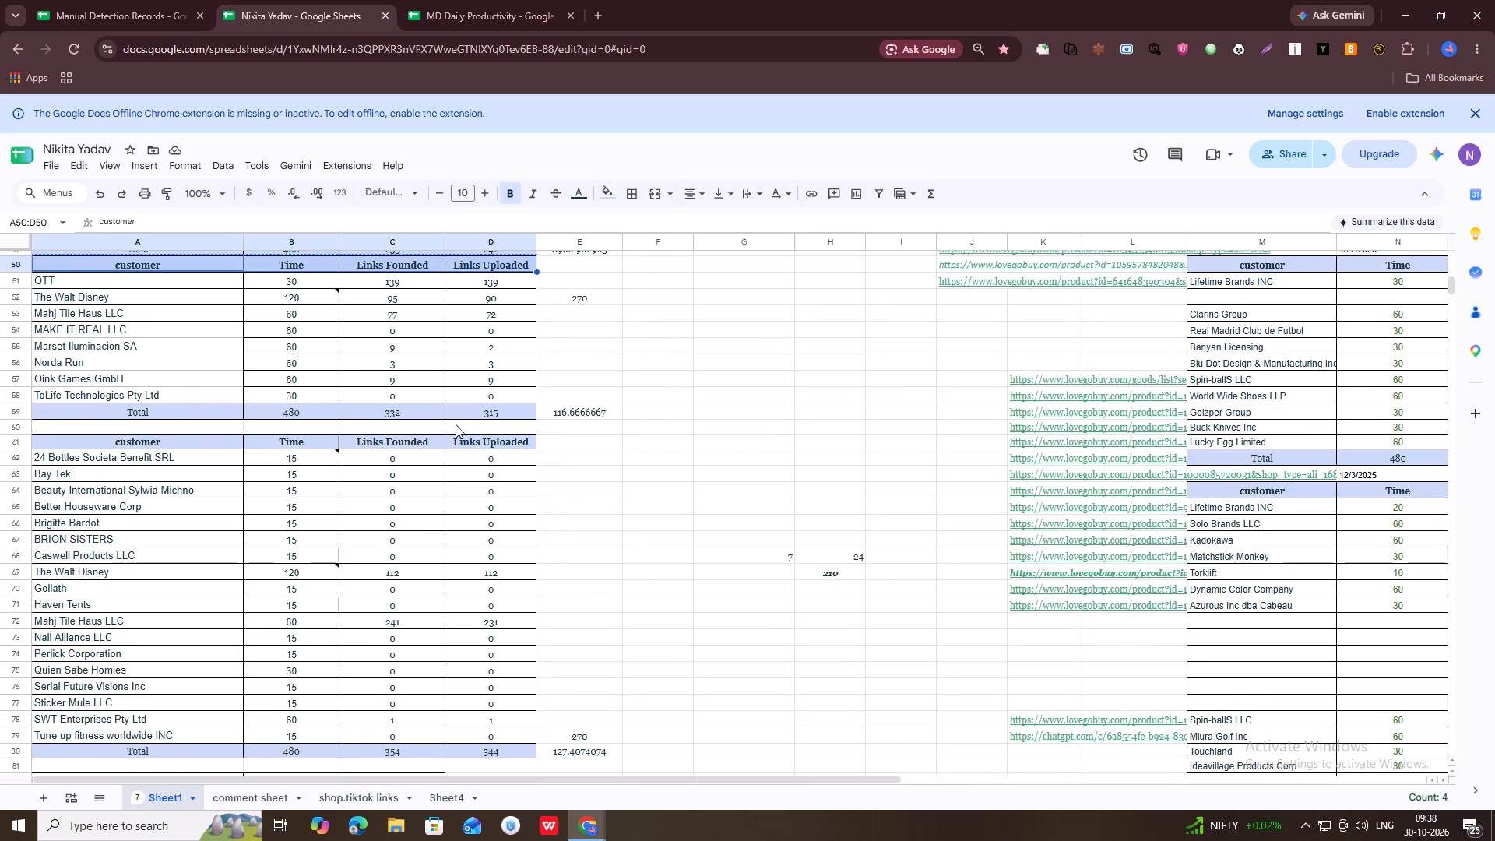
{"action": "scroll", "coordinate": [456, 424], "scroll_direction": "down", "scroll_amount": 3}
{"action": "scroll", "coordinate": [353, 516], "scroll_direction": "up", "scroll_amount": 6}
{"action": "scroll", "coordinate": [303, 487], "scroll_direction": "down", "scroll_amount": 6}
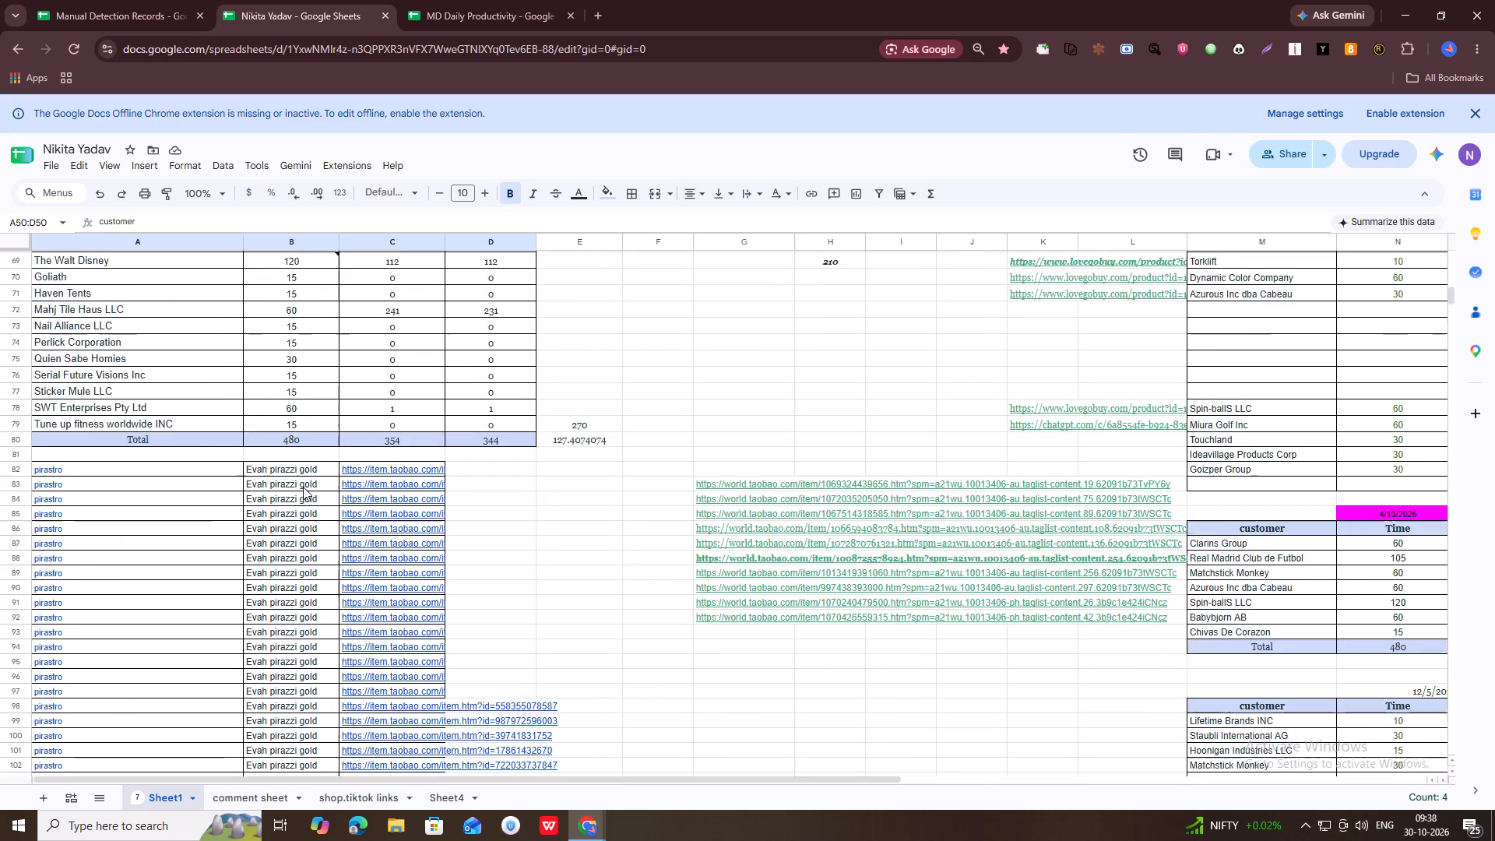
{"action": "scroll", "coordinate": [303, 487], "scroll_direction": "down", "scroll_amount": 8}
{"action": "left_click", "coordinate": [120, 358]}
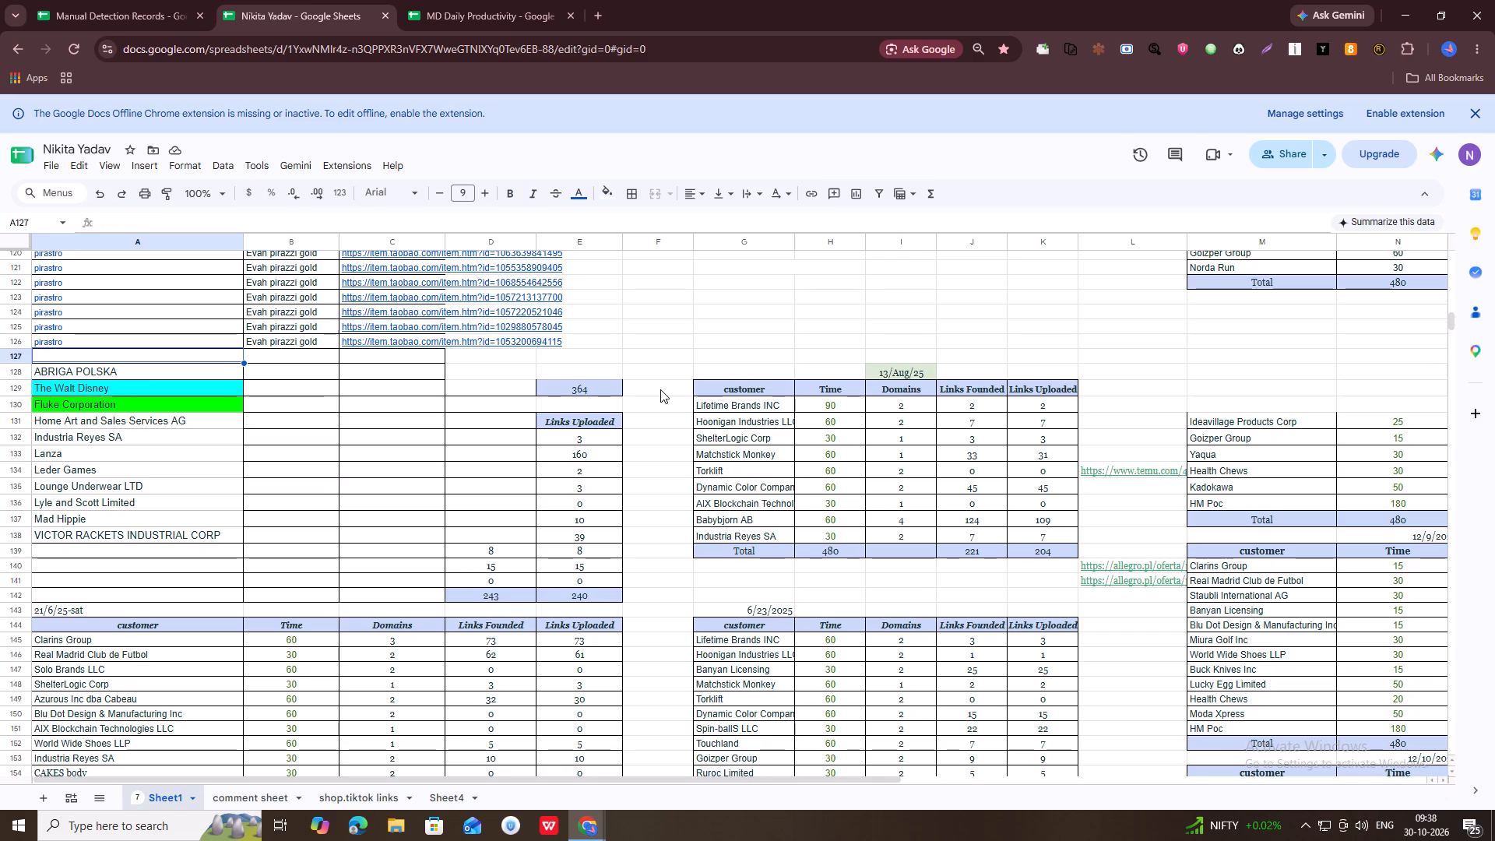
{"action": "key", "text": "ctrl+v"}
Give the customer names in A128:A137 a white fill and all borders.
{"action": "left_click_drag", "start_coordinate": [182, 379], "coordinate": [182, 422]}
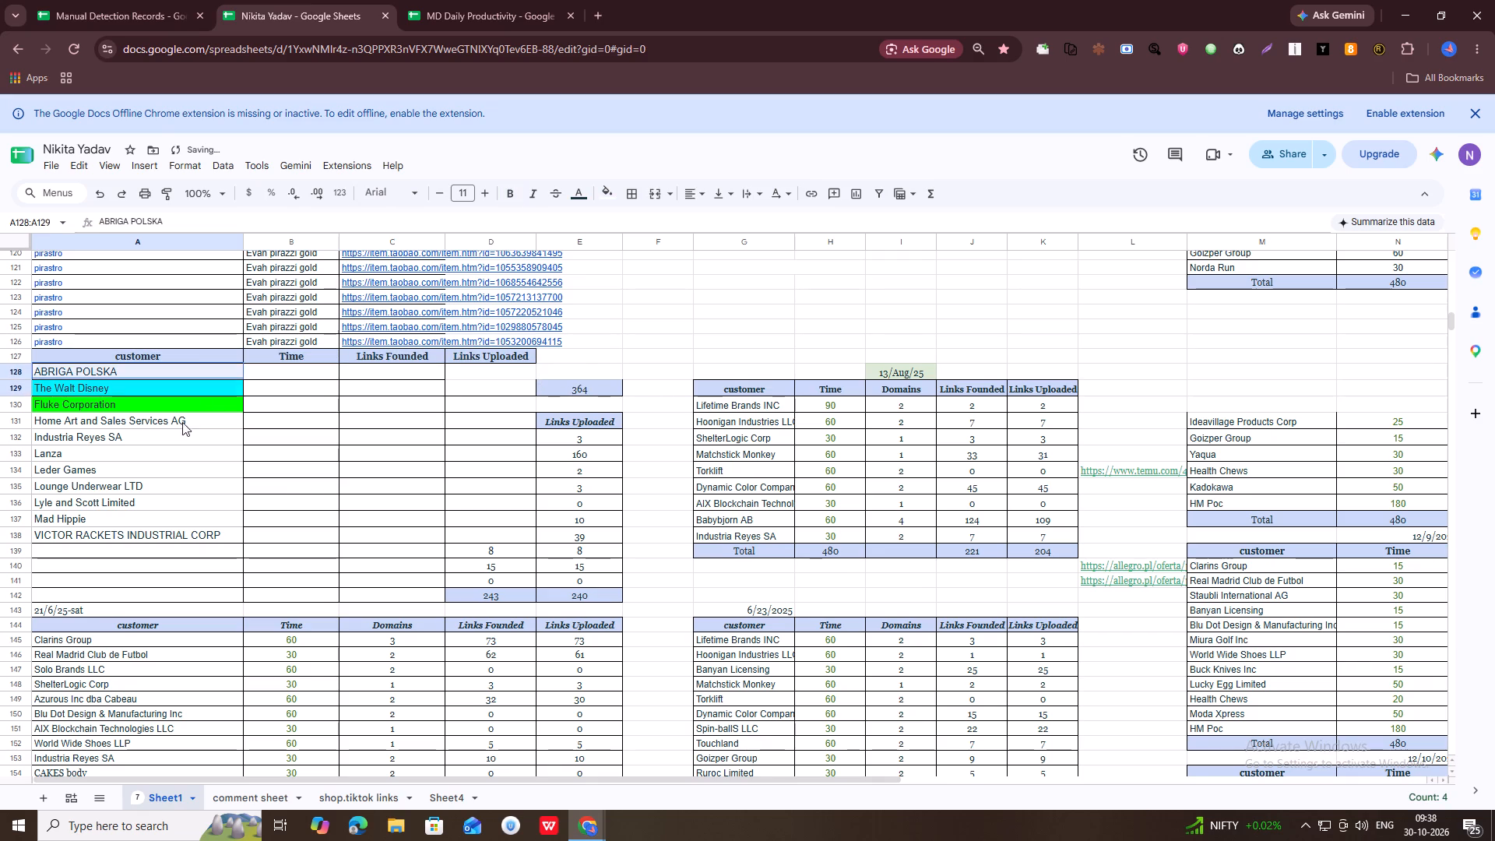
{"action": "left_click_drag", "start_coordinate": [182, 422], "coordinate": [180, 526]}
{"action": "left_click", "coordinate": [614, 194]}
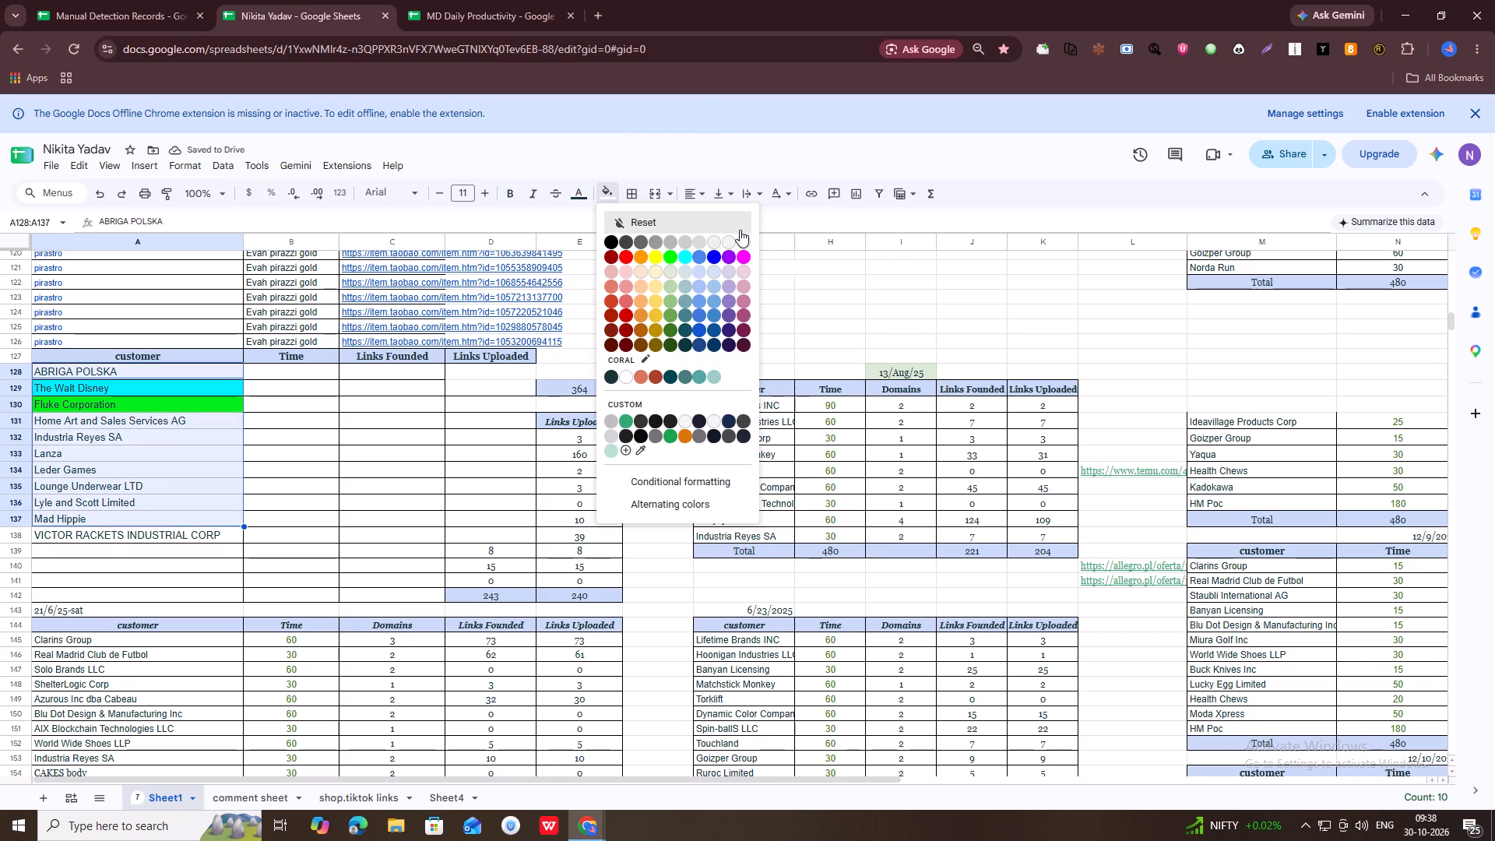
{"action": "left_click", "coordinate": [742, 241]}
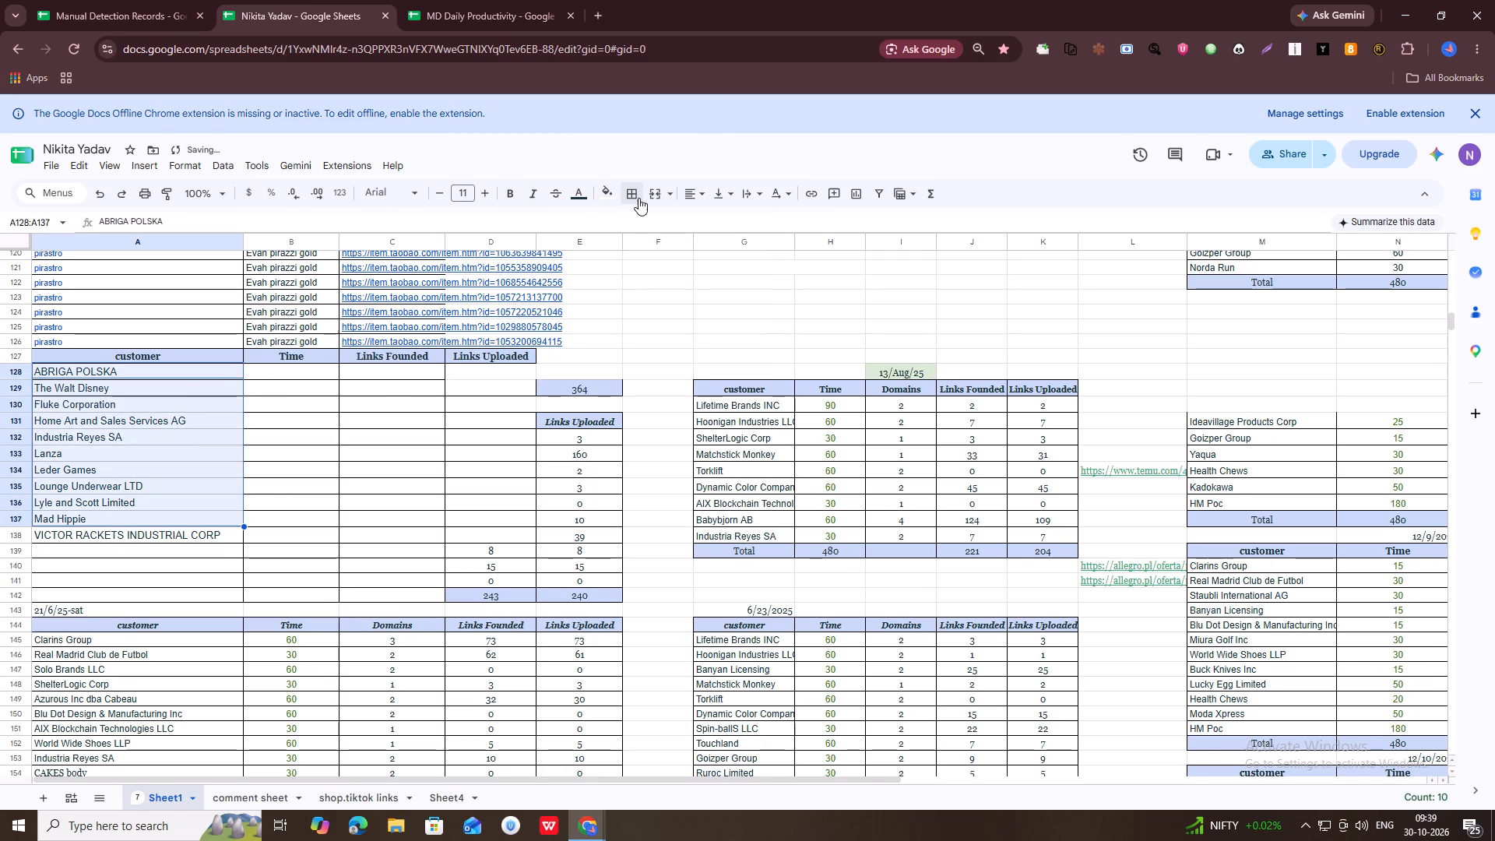
{"action": "left_click", "coordinate": [629, 200]}
{"action": "left_click", "coordinate": [634, 226]}
{"action": "left_click", "coordinate": [313, 407]}
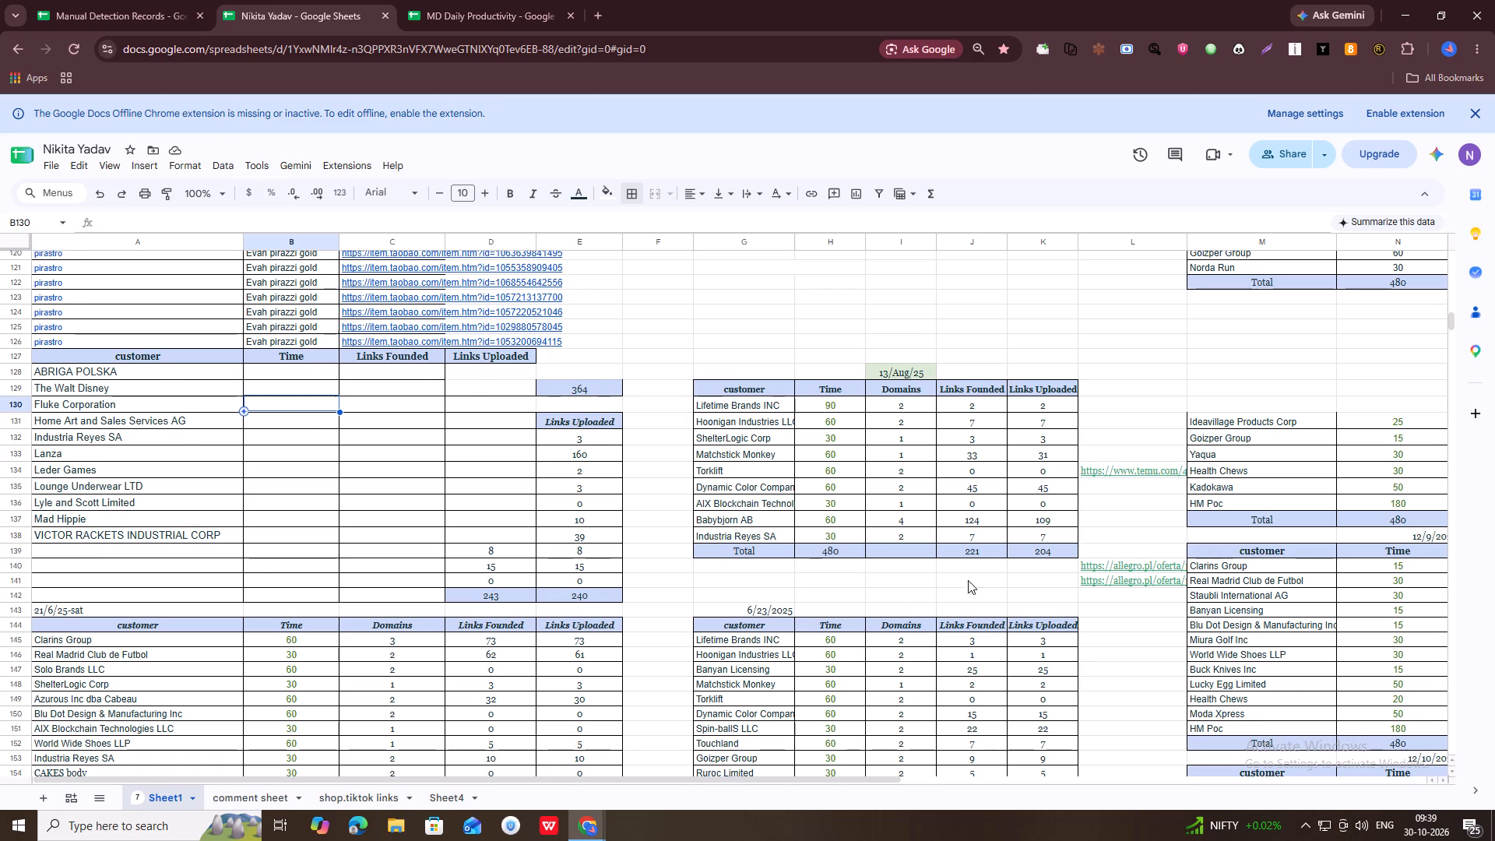
Copy the Total row from A80:D80 and paste it at A139, below VICTOR RACKETS INDUSTRIAL CORP.
{"action": "scroll", "coordinate": [108, 484], "scroll_direction": "up", "scroll_amount": 13}
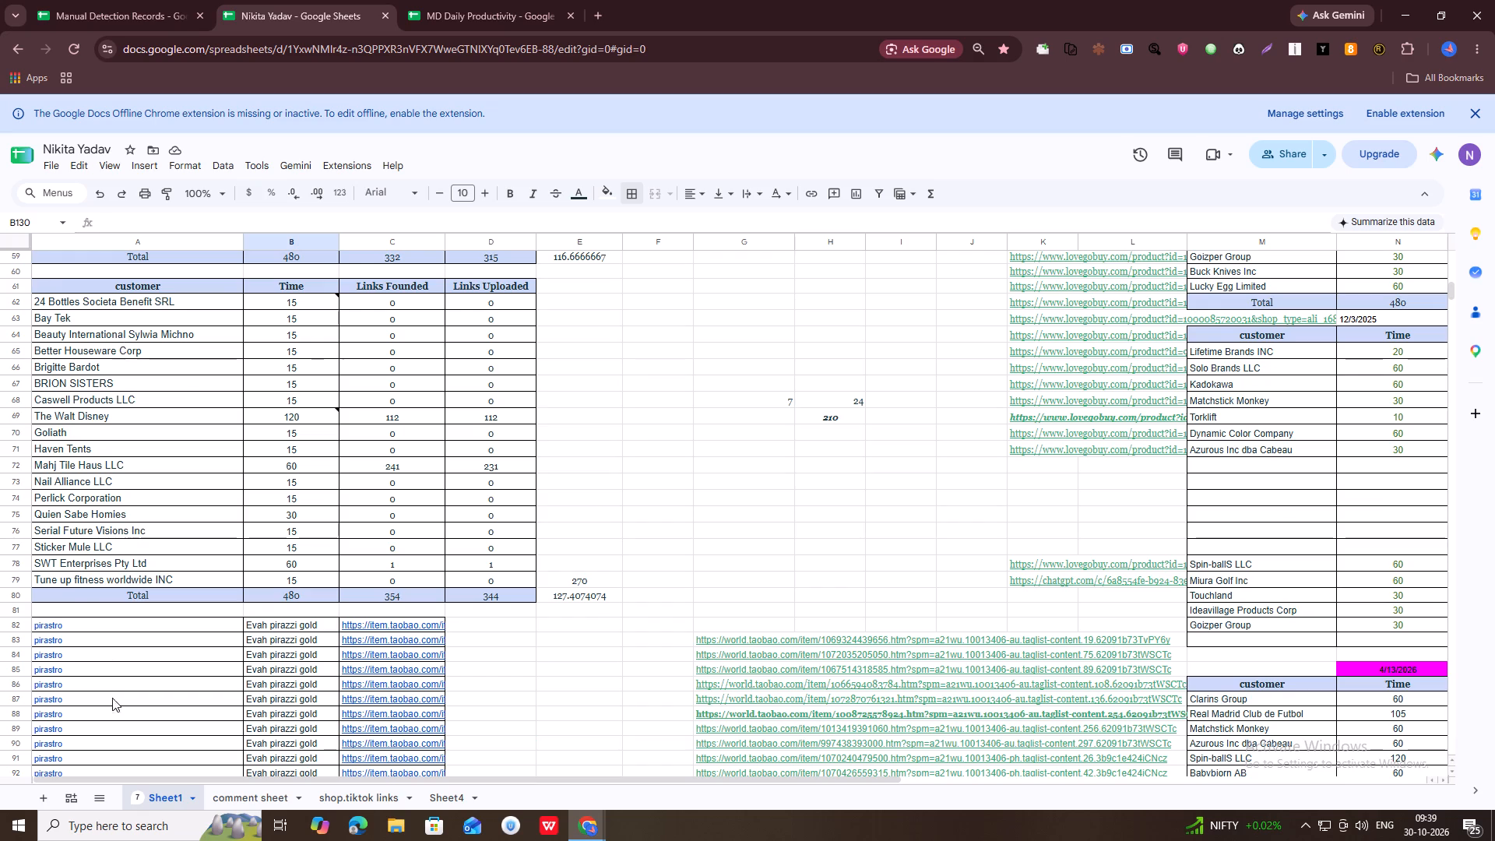
{"action": "left_click", "coordinate": [112, 676]}
{"action": "left_click", "coordinate": [457, 681], "text": "shift"}
{"action": "key", "text": "ctrl+c"}
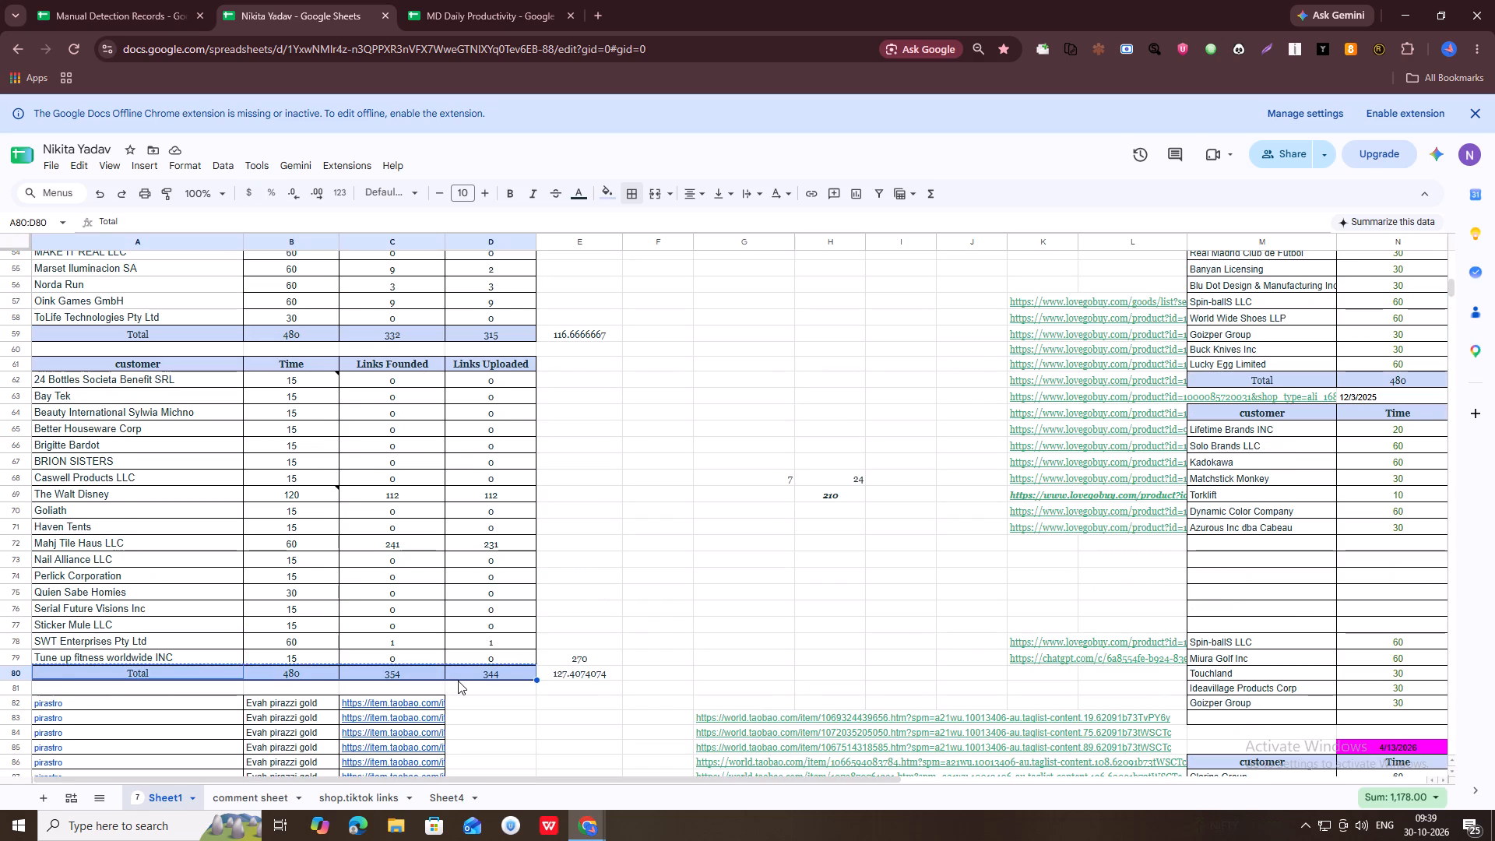
{"action": "scroll", "coordinate": [458, 681], "scroll_direction": "down", "scroll_amount": 14}
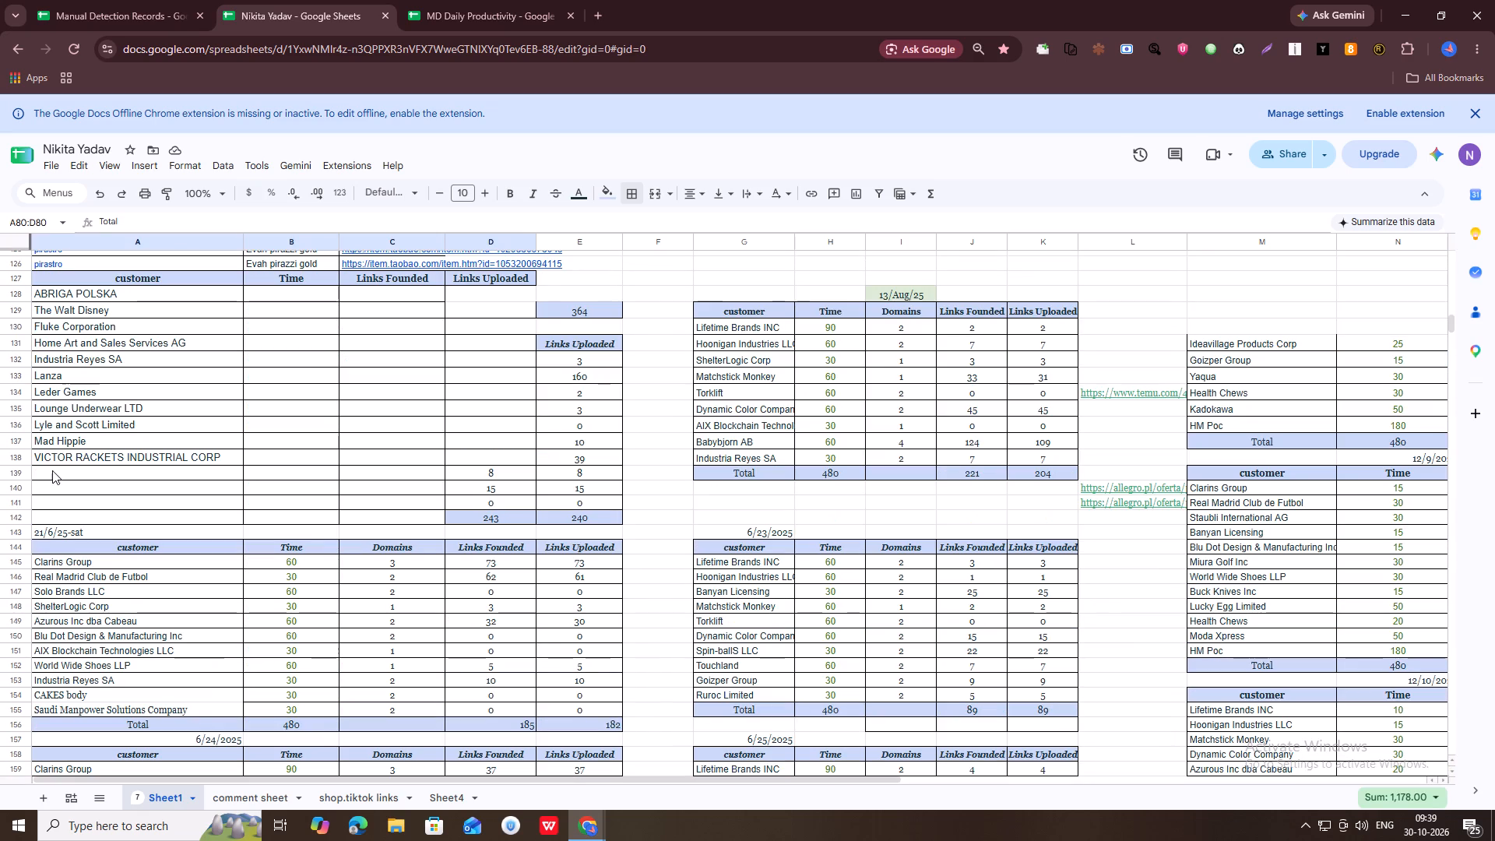
{"action": "left_click", "coordinate": [52, 470]}
{"action": "key", "text": "ctrl+v"}
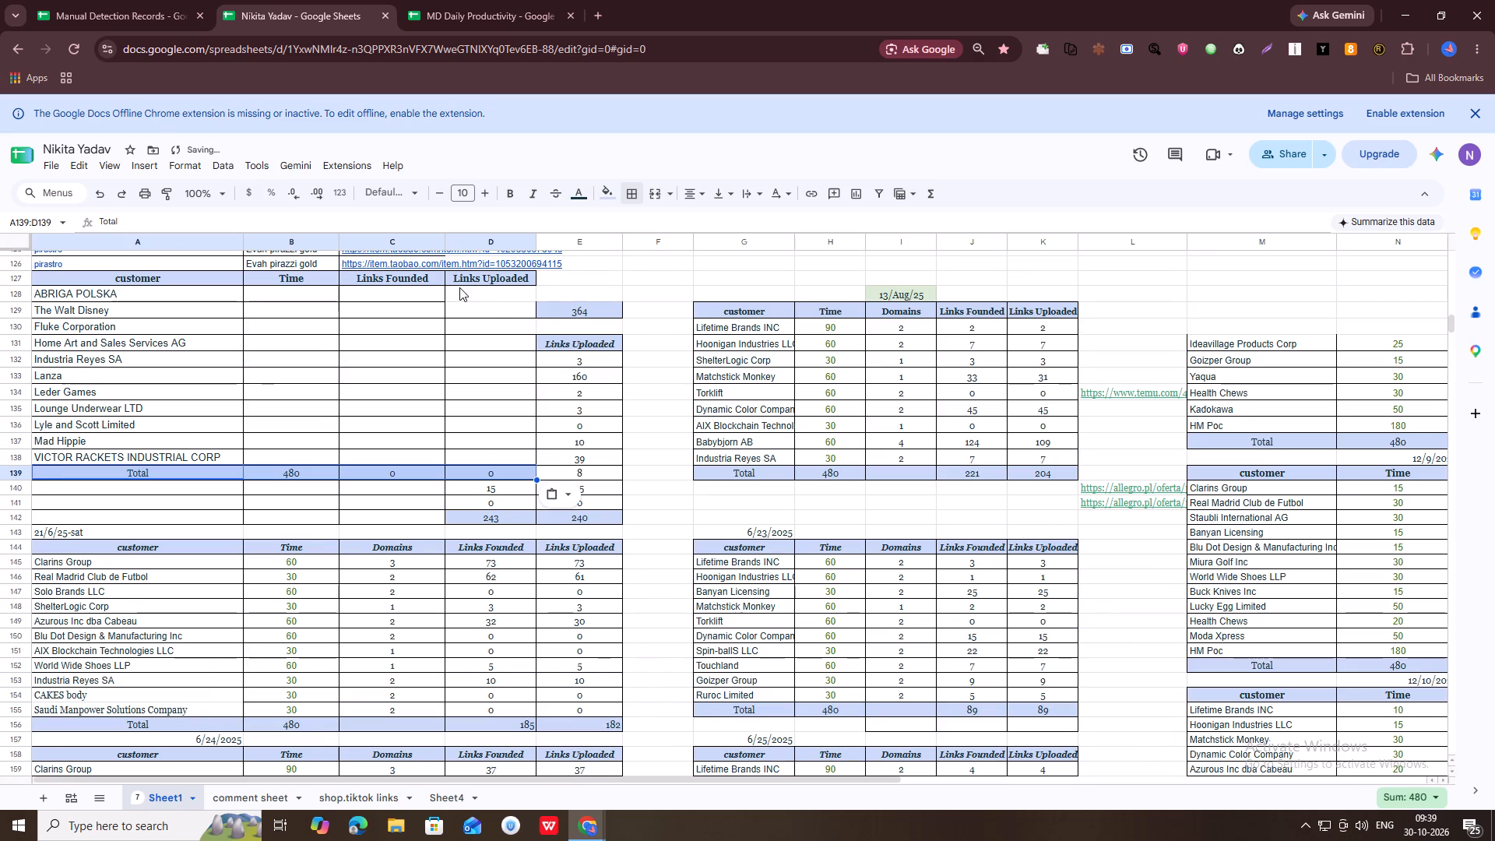
Apply all borders to the Links Uploaded cells D128:D138.
{"action": "left_click_drag", "start_coordinate": [497, 292], "coordinate": [508, 461]}
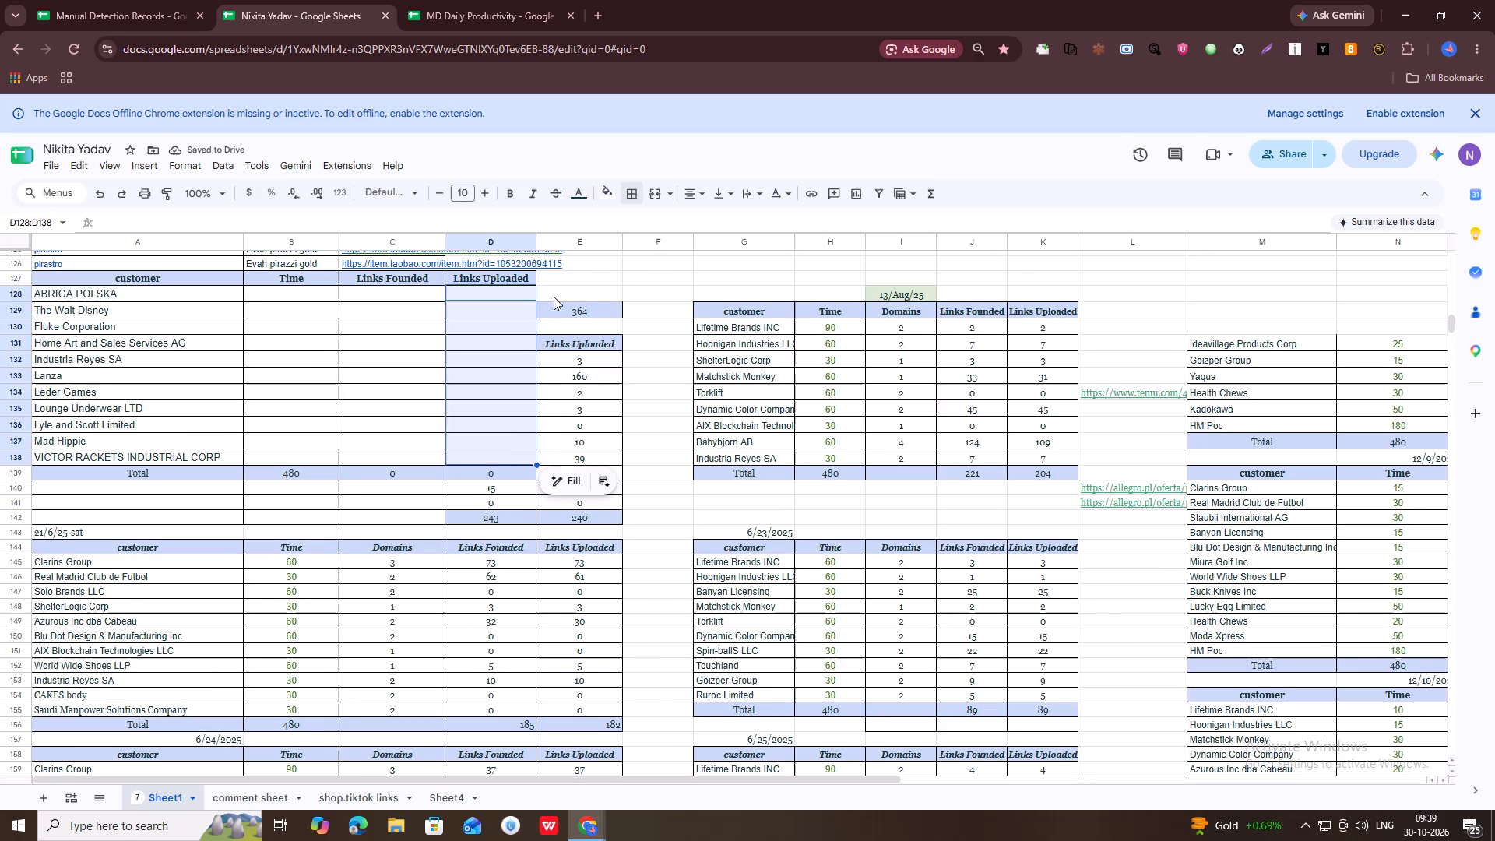
{"action": "left_click", "coordinate": [642, 196]}
{"action": "left_click", "coordinate": [638, 219]}
{"action": "left_click", "coordinate": [564, 387]}
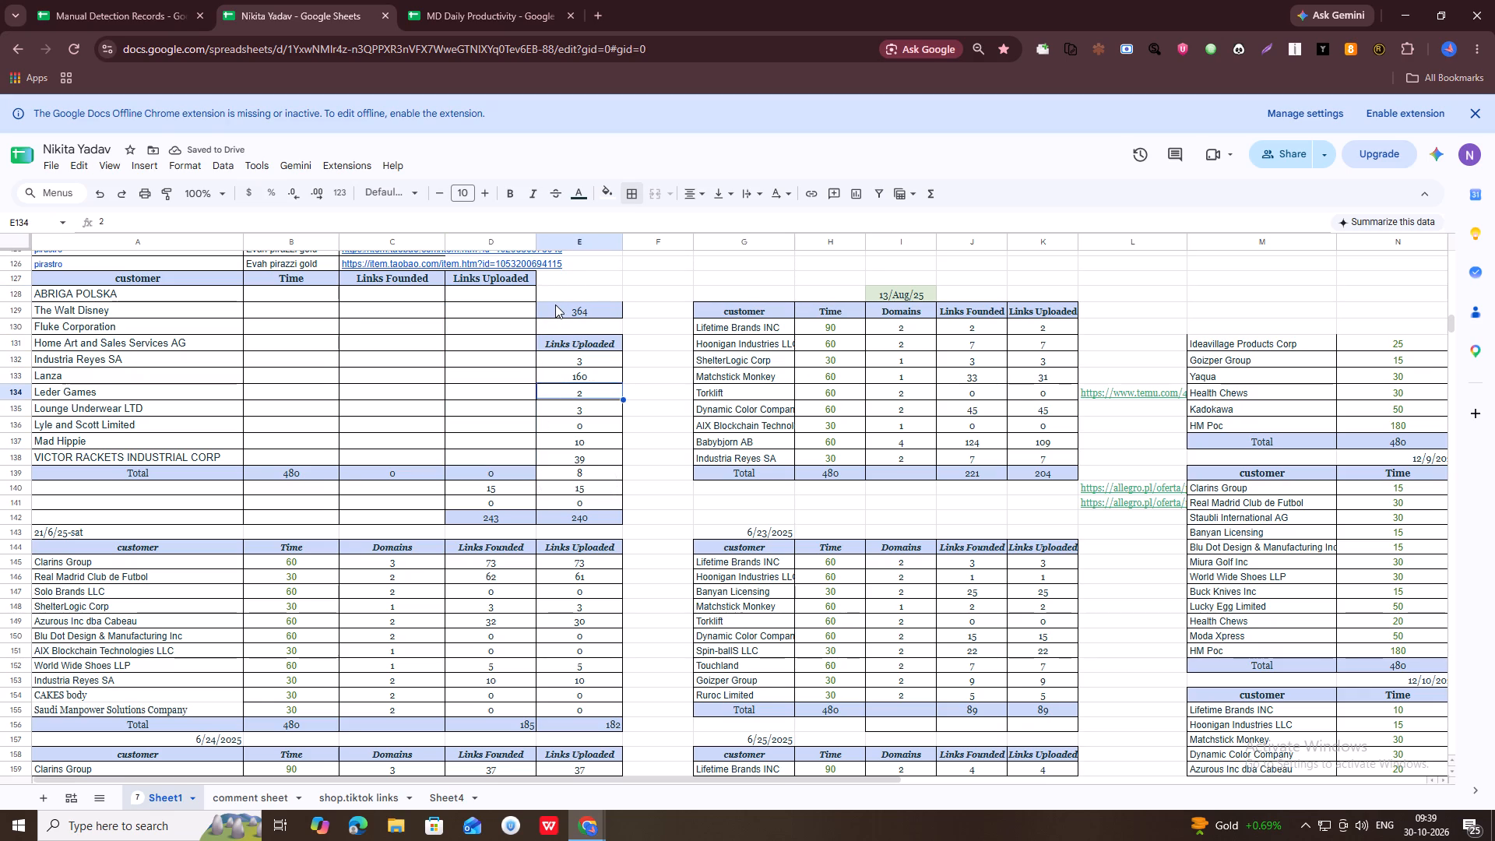
Copy the filtered 30/10 times from the Suntec Brand calendar and paste them into the personal sheet's Time column starting at B128.
{"action": "left_click", "coordinate": [280, 297]}
{"action": "key", "text": "alt+Tab"}
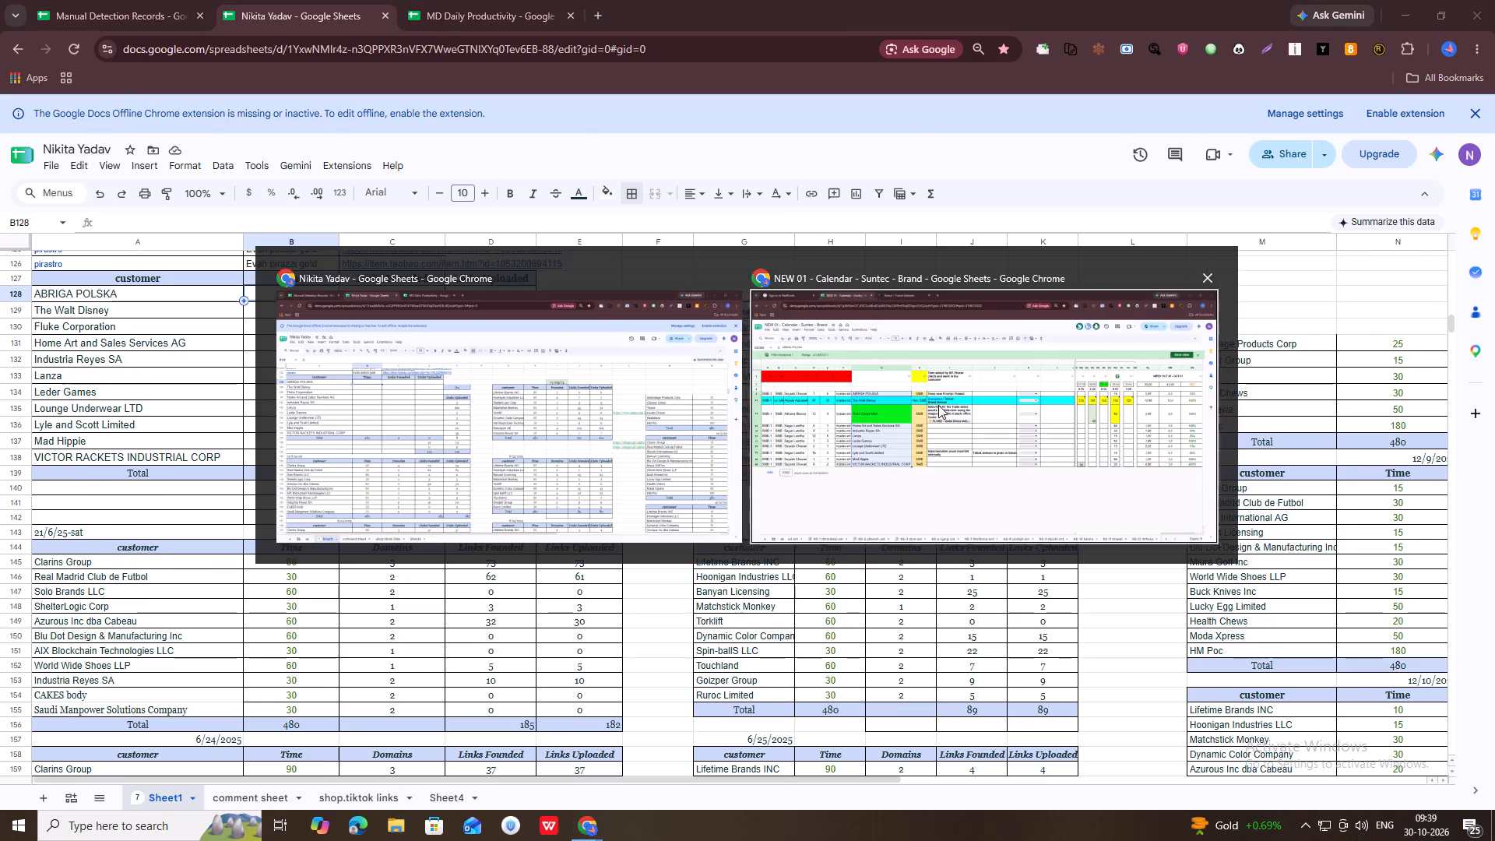
{"action": "left_click_drag", "start_coordinate": [1166, 329], "coordinate": [1184, 537]}
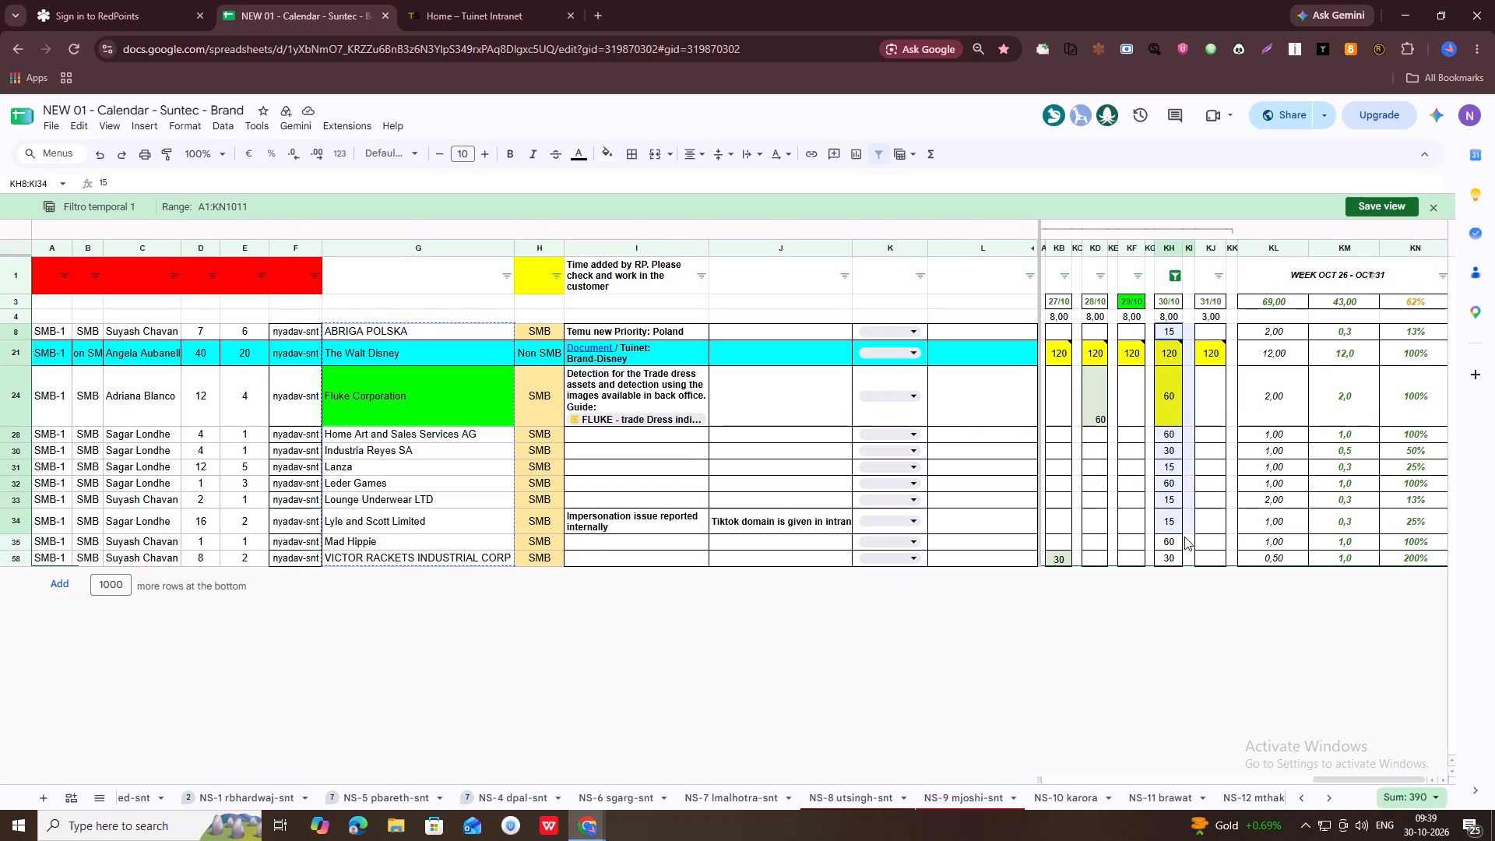
{"action": "left_click_drag", "start_coordinate": [1184, 537], "coordinate": [1177, 554]}
{"action": "key", "text": "ctrl+c"}
{"action": "key", "text": "alt+Tab"}
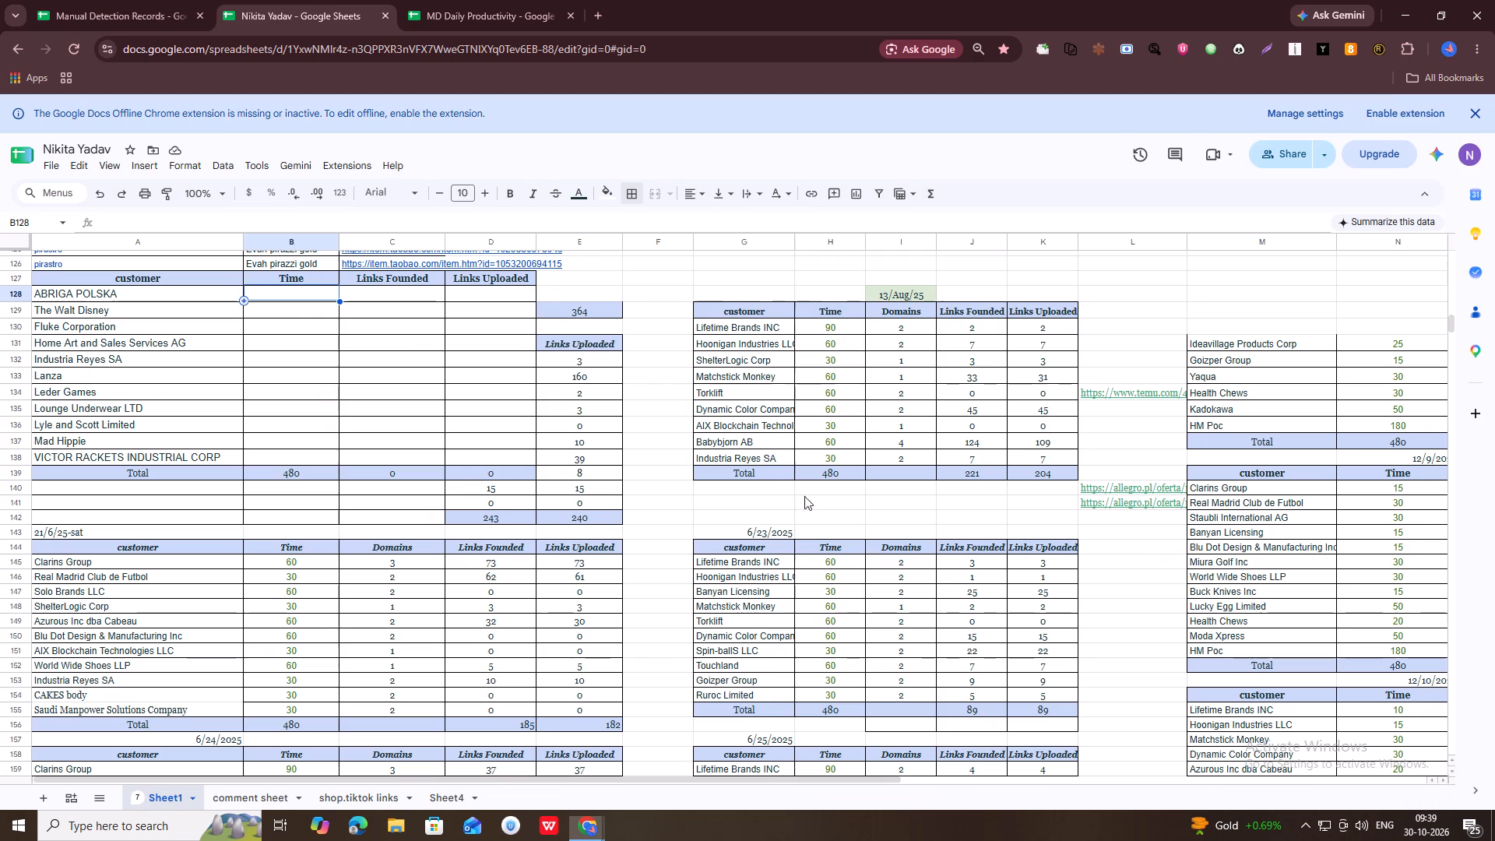
{"action": "key", "text": "ctrl+v"}
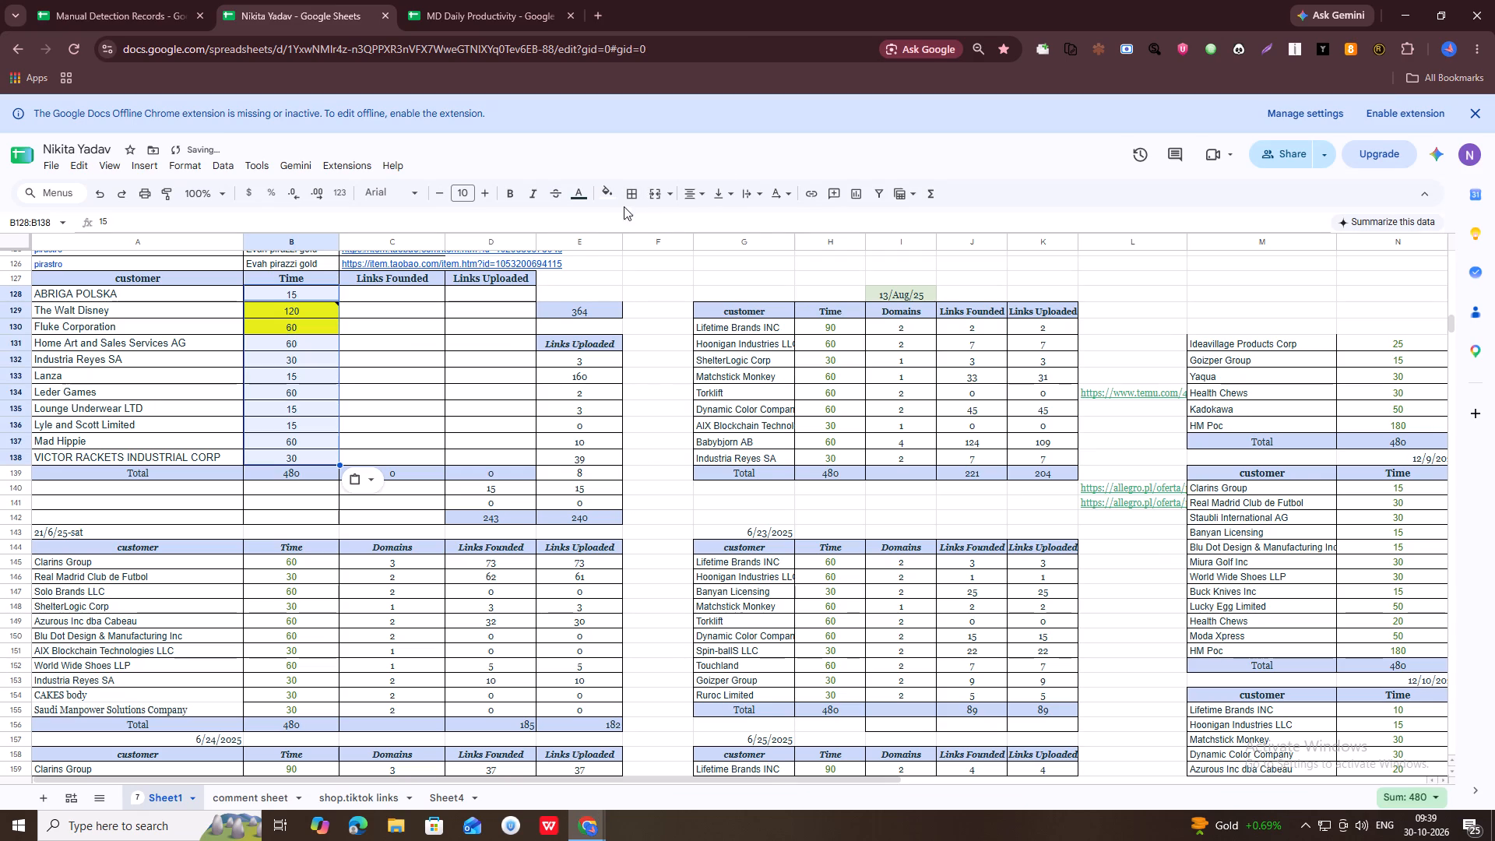
Set the fill colour of the pasted times in B128:B138 to white.
{"action": "left_click", "coordinate": [616, 203]}
{"action": "left_click", "coordinate": [740, 241]}
{"action": "left_click", "coordinate": [486, 362]}
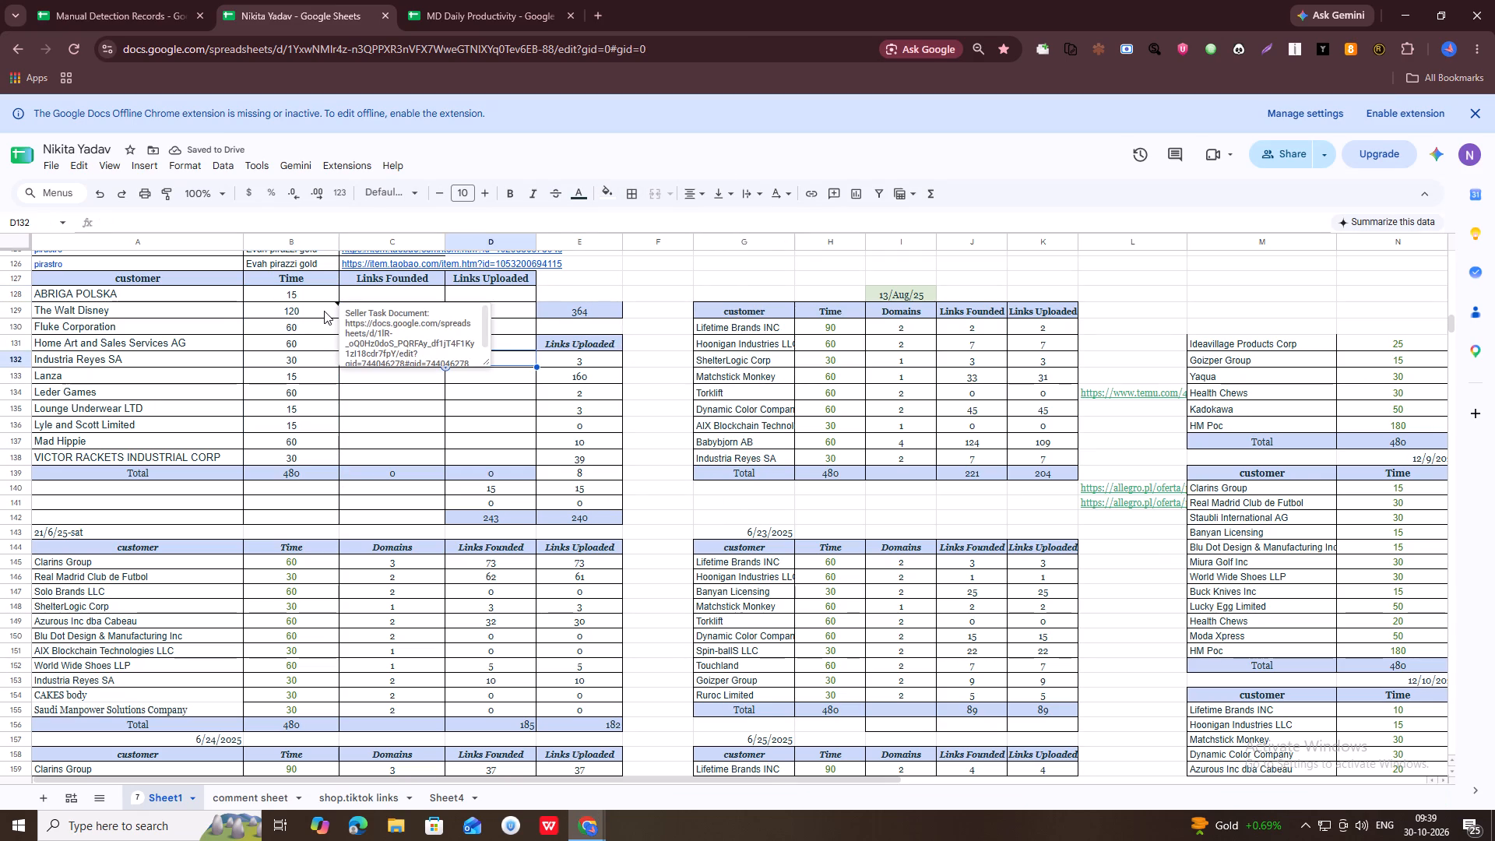
{"action": "left_click", "coordinate": [361, 413]}
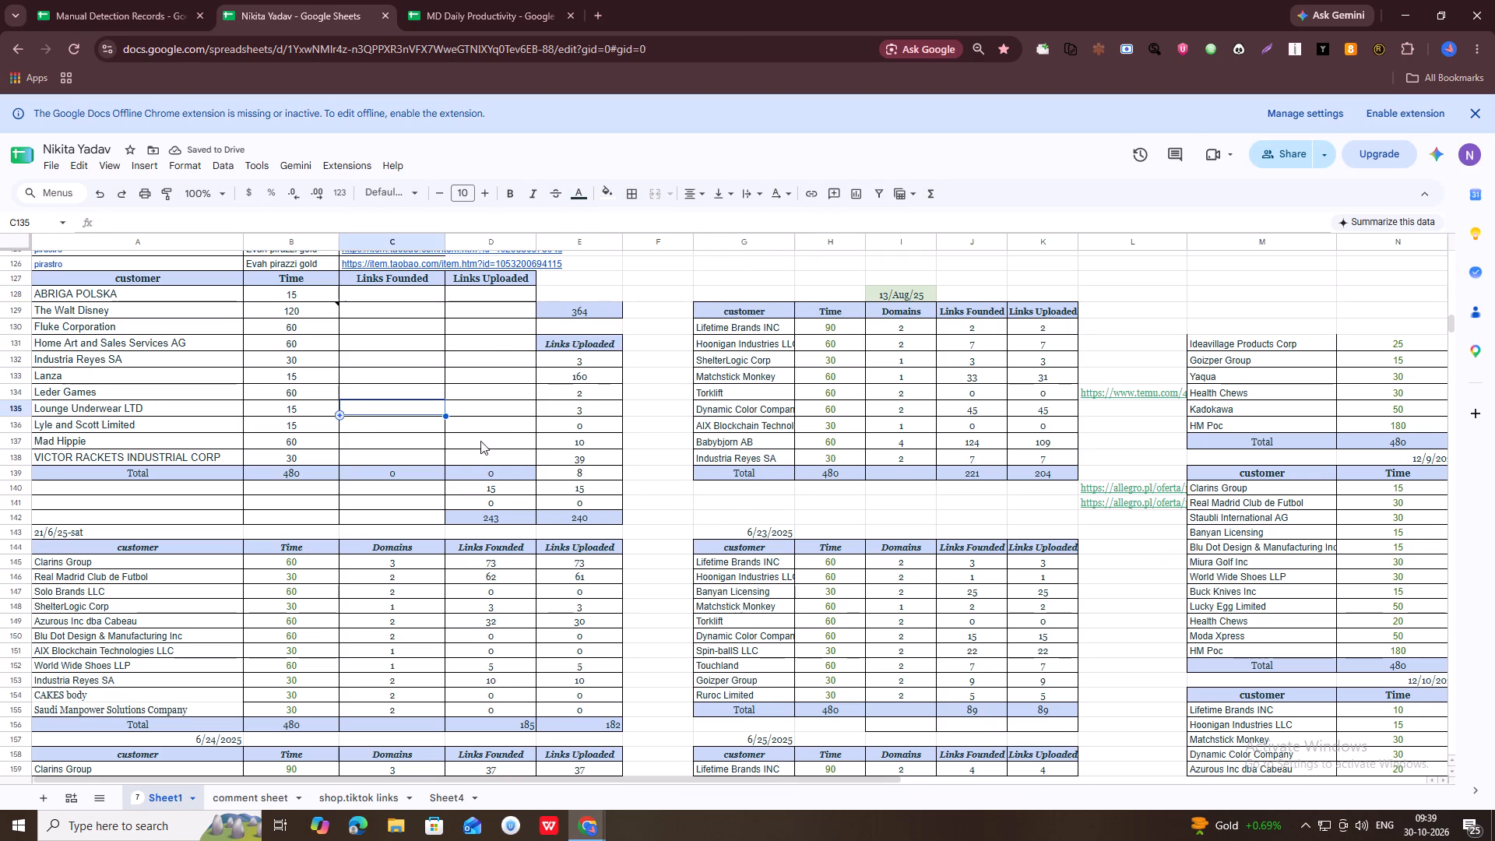
Clear the leftover values and the fill colour from cells E129:E139 beside the new customer table.
{"action": "left_click_drag", "start_coordinate": [572, 304], "coordinate": [592, 480]}
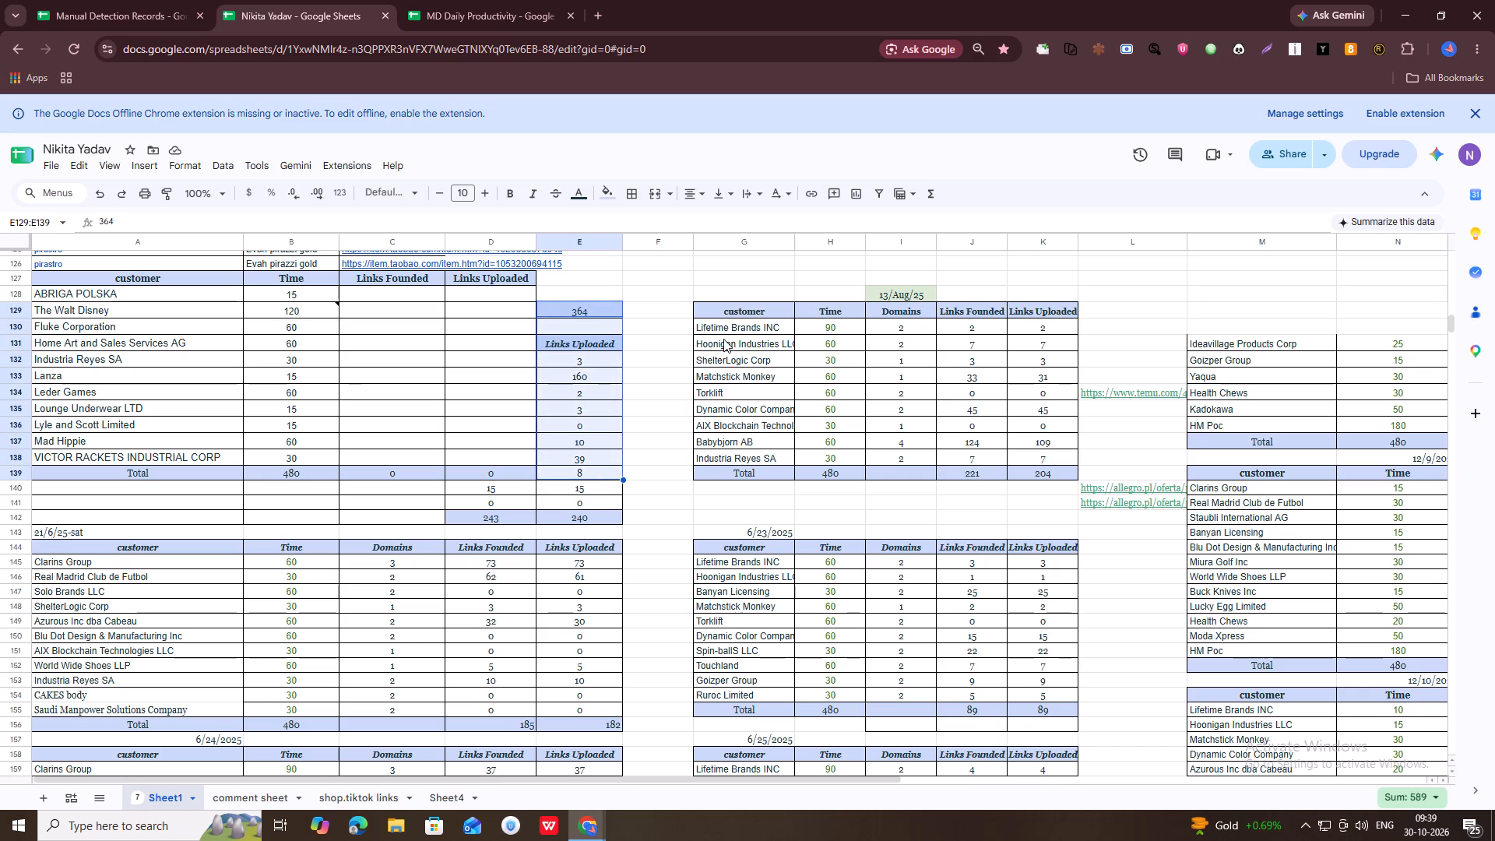
{"action": "key", "text": "Delete"}
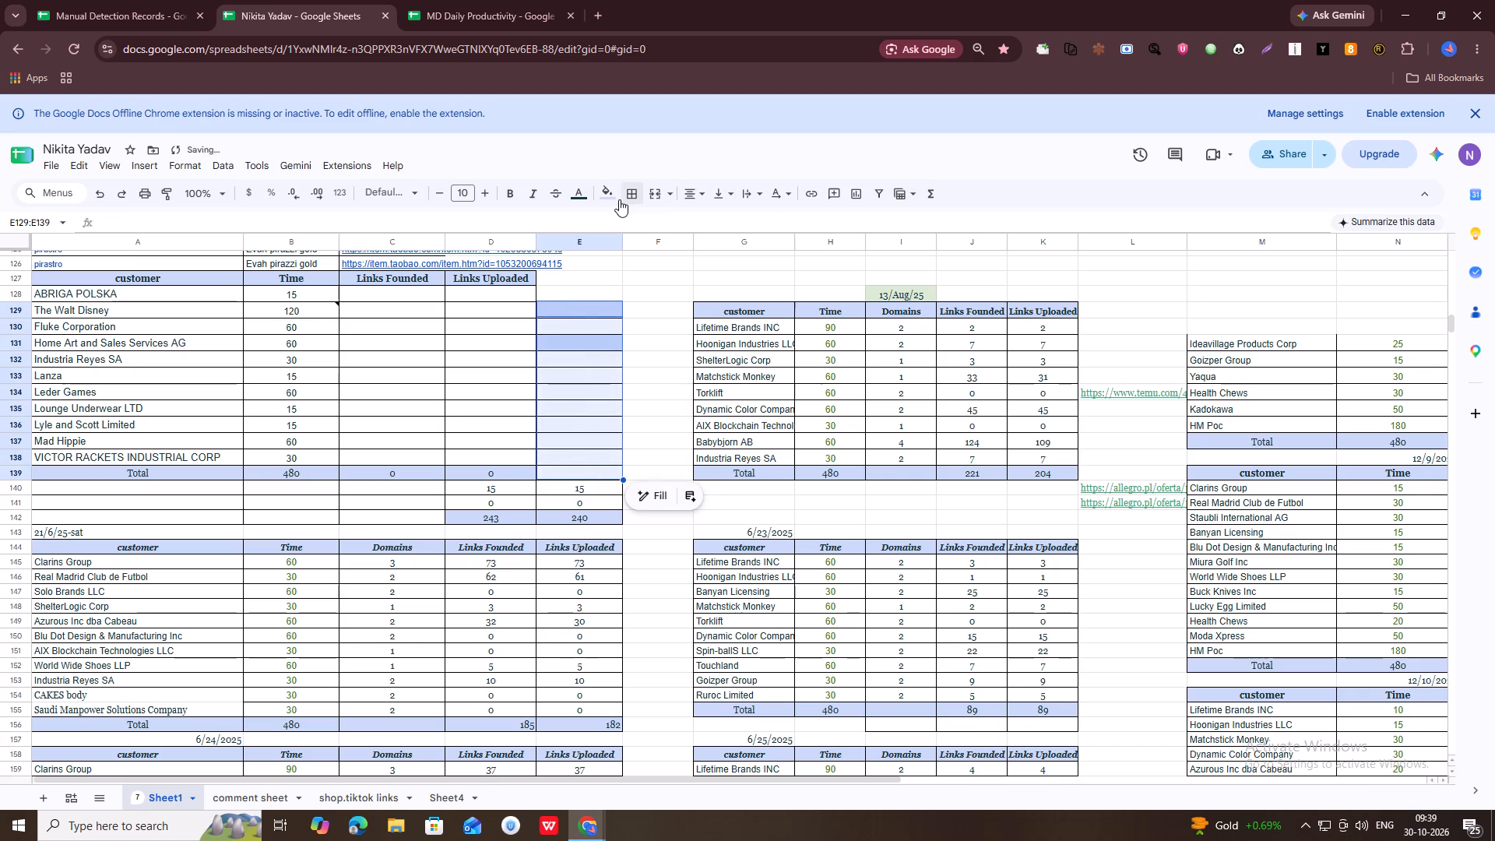
{"action": "left_click", "coordinate": [611, 193]}
{"action": "left_click", "coordinate": [741, 241]}
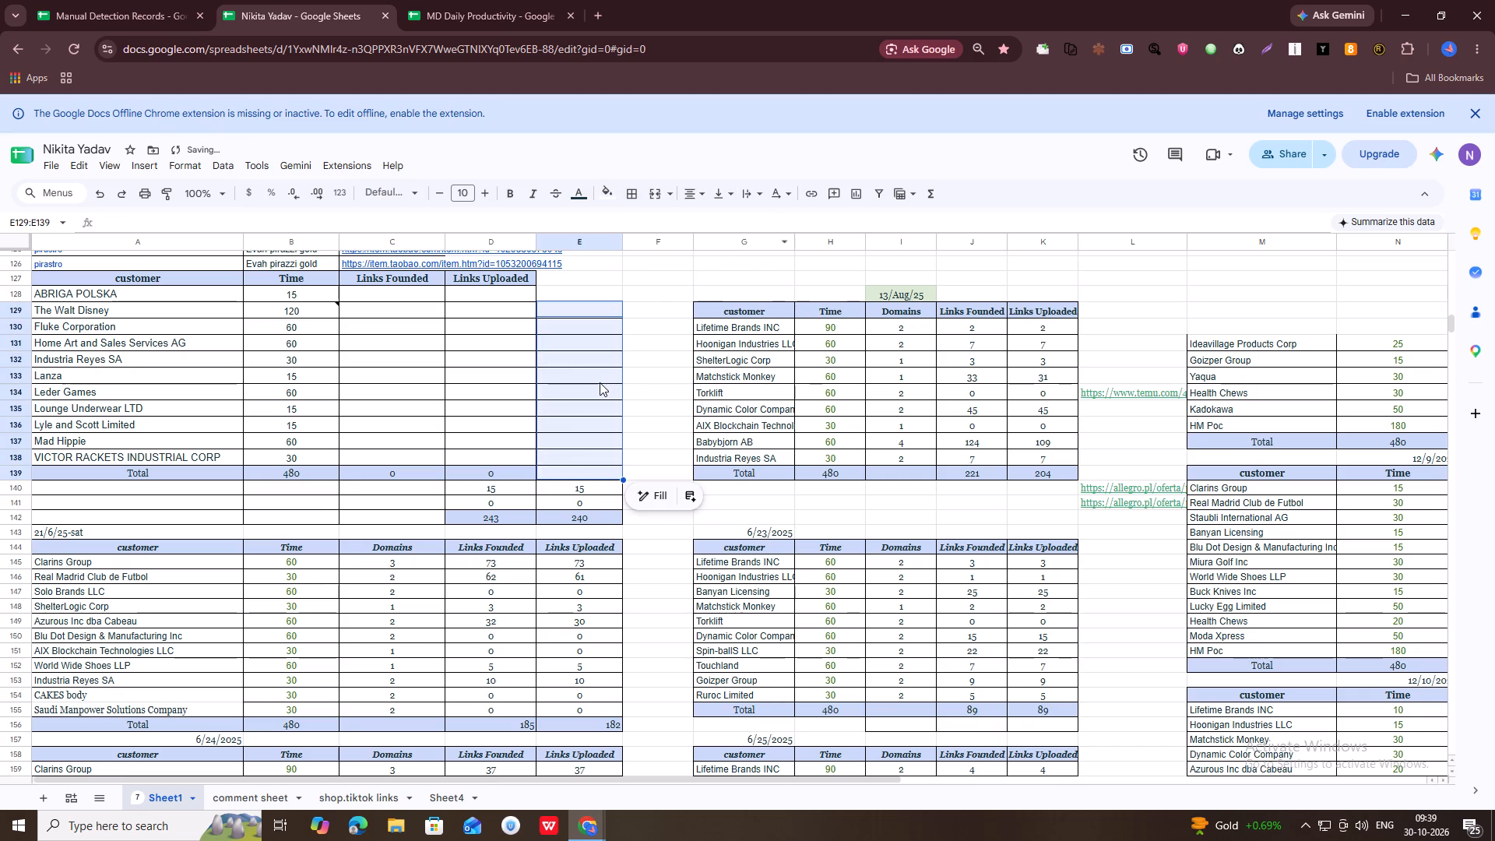
{"action": "left_click", "coordinate": [600, 382]}
Remove all borders from the emptied cells E129:E138.
{"action": "left_click_drag", "start_coordinate": [592, 308], "coordinate": [603, 448]}
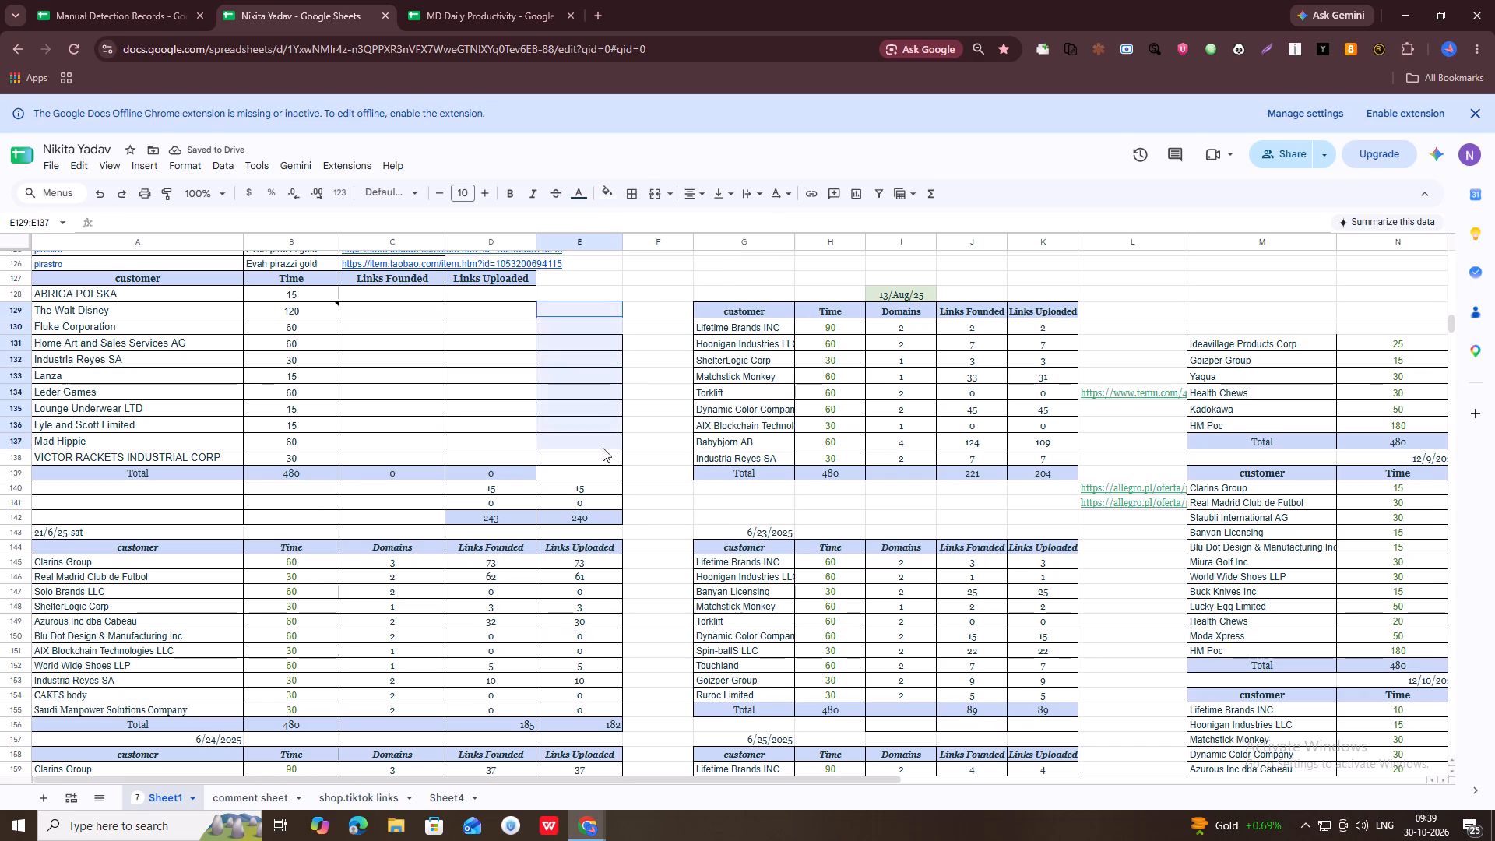
{"action": "left_click_drag", "start_coordinate": [603, 448], "coordinate": [603, 455]}
{"action": "left_click", "coordinate": [624, 194]}
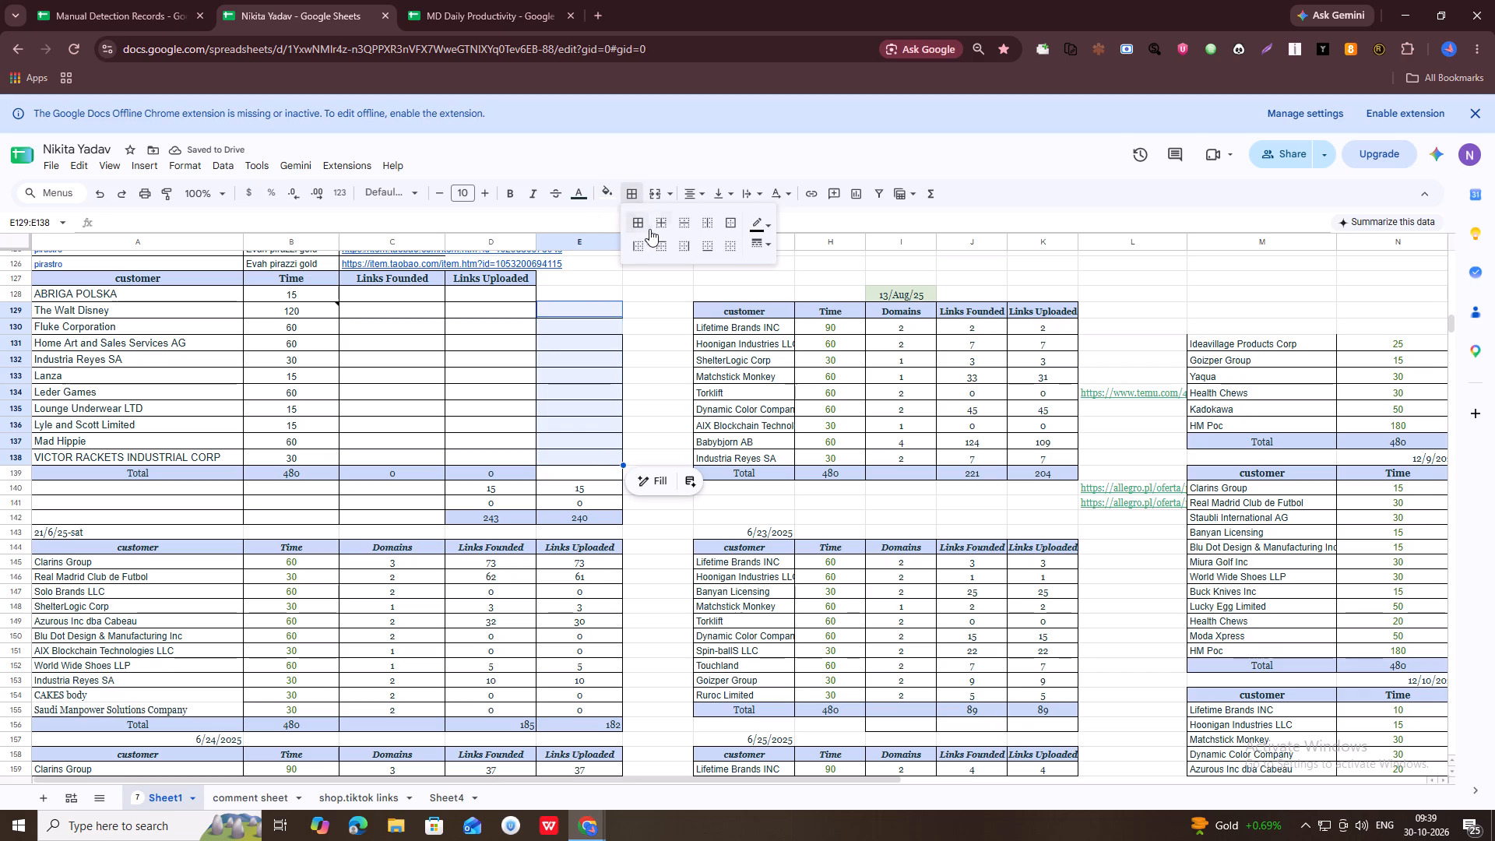
{"action": "left_click", "coordinate": [731, 248]}
{"action": "left_click", "coordinate": [662, 399]}
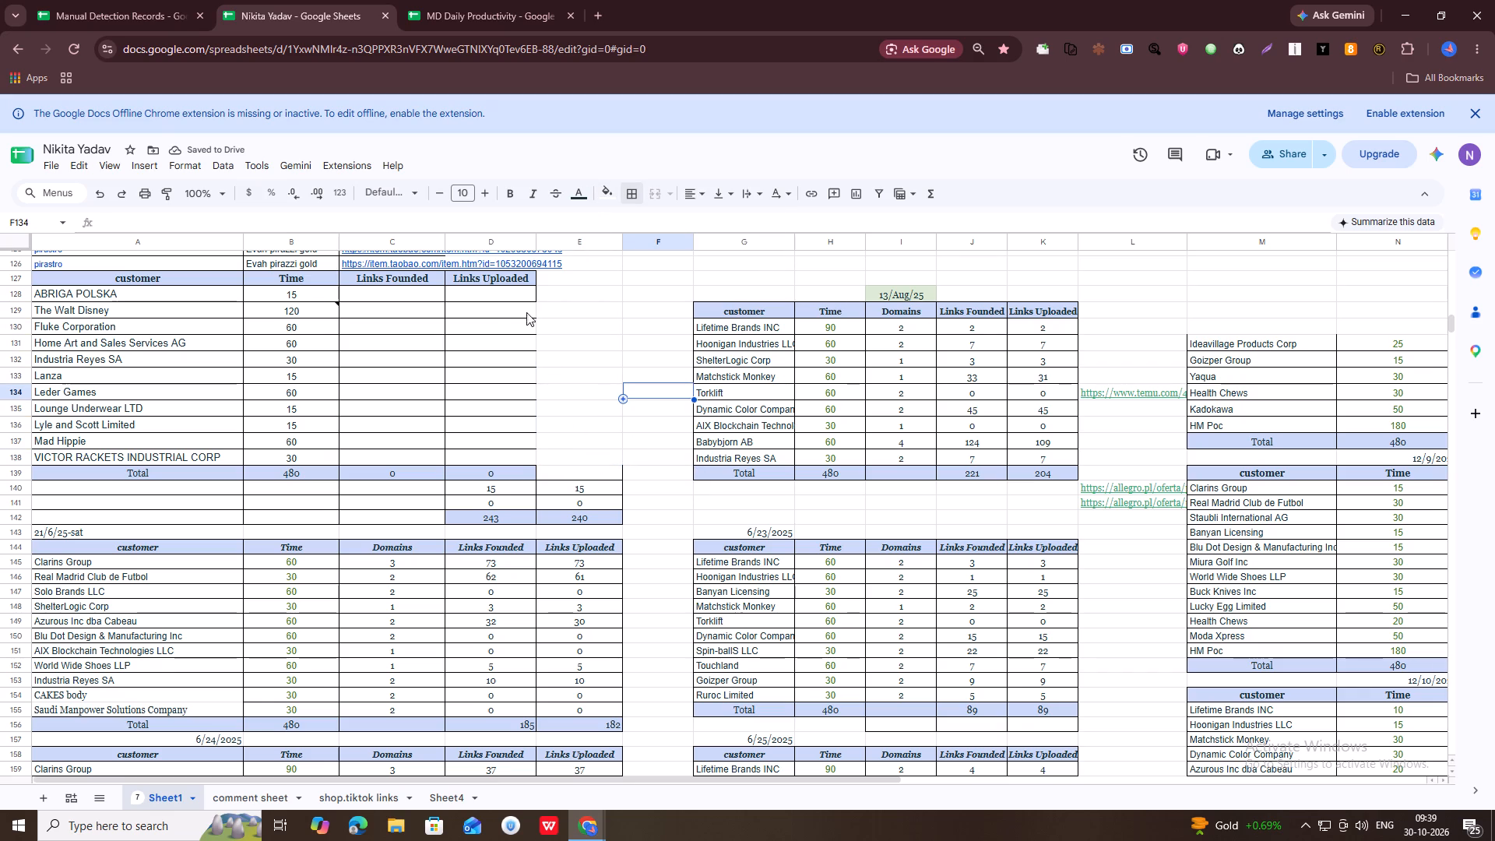
Apply all borders to the Links Uploaded cells D128:D138 again.
{"action": "left_click_drag", "start_coordinate": [502, 300], "coordinate": [505, 456]}
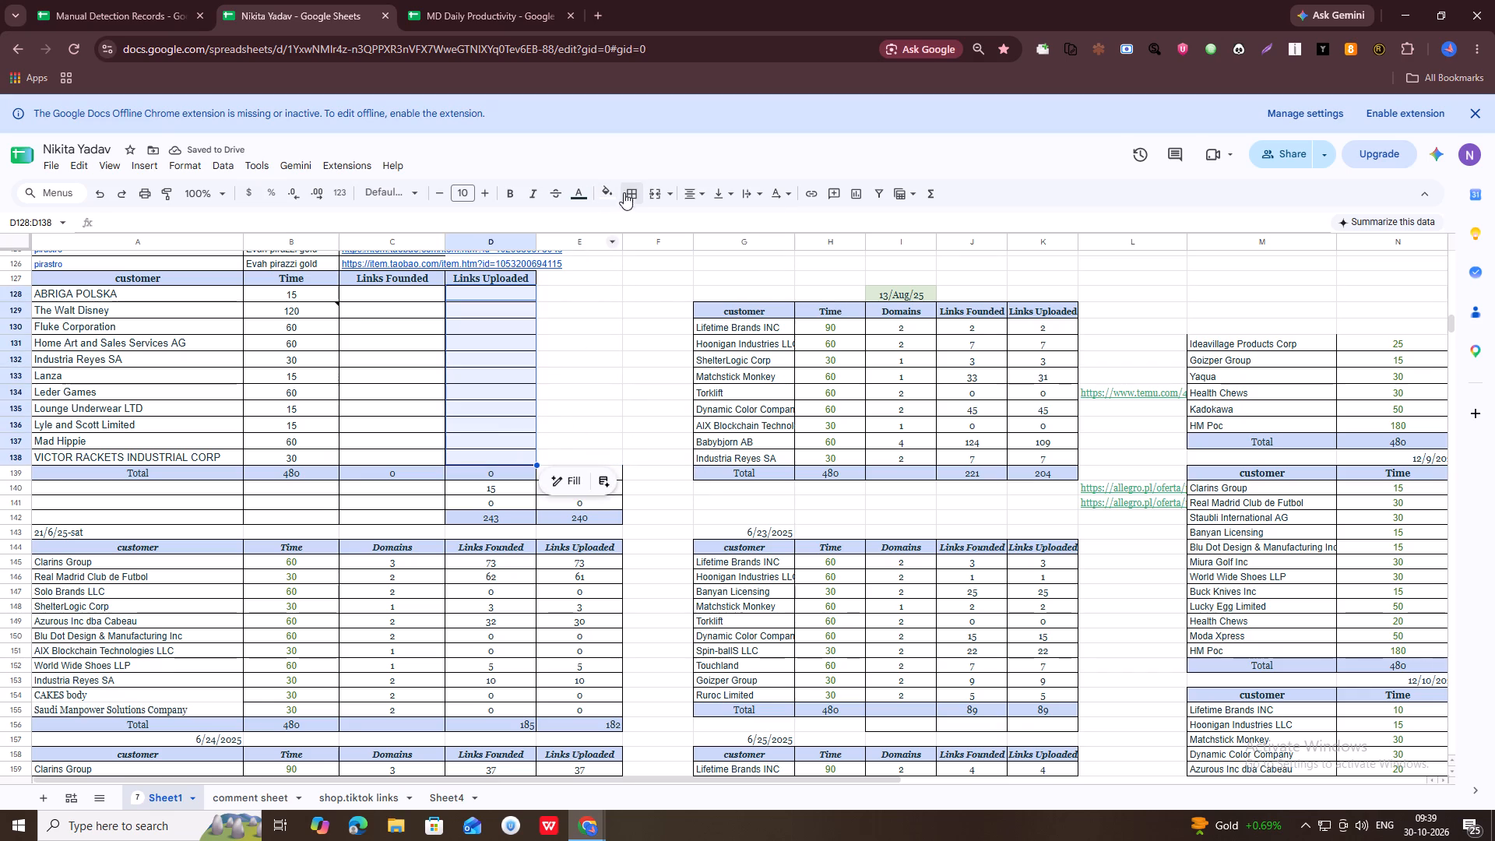
{"action": "left_click", "coordinate": [638, 188]}
{"action": "left_click", "coordinate": [636, 214]}
{"action": "left_click", "coordinate": [603, 417]}
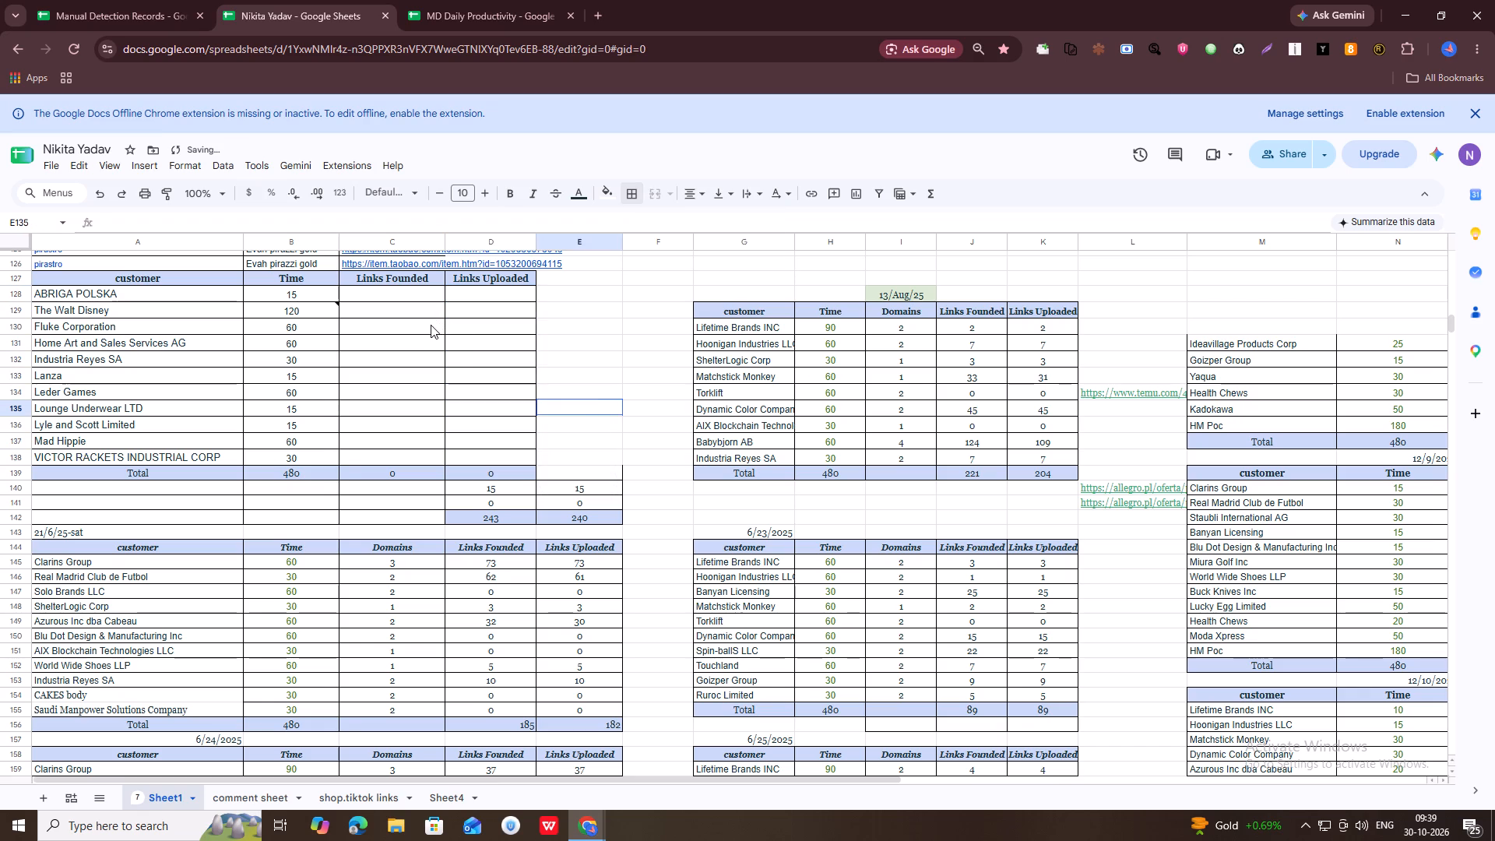
Enter 0 for both Links Founded and Links Uploaded in the ABRIGA POLSKA row, cells C128 and D128.
{"action": "left_click", "coordinate": [385, 299]}
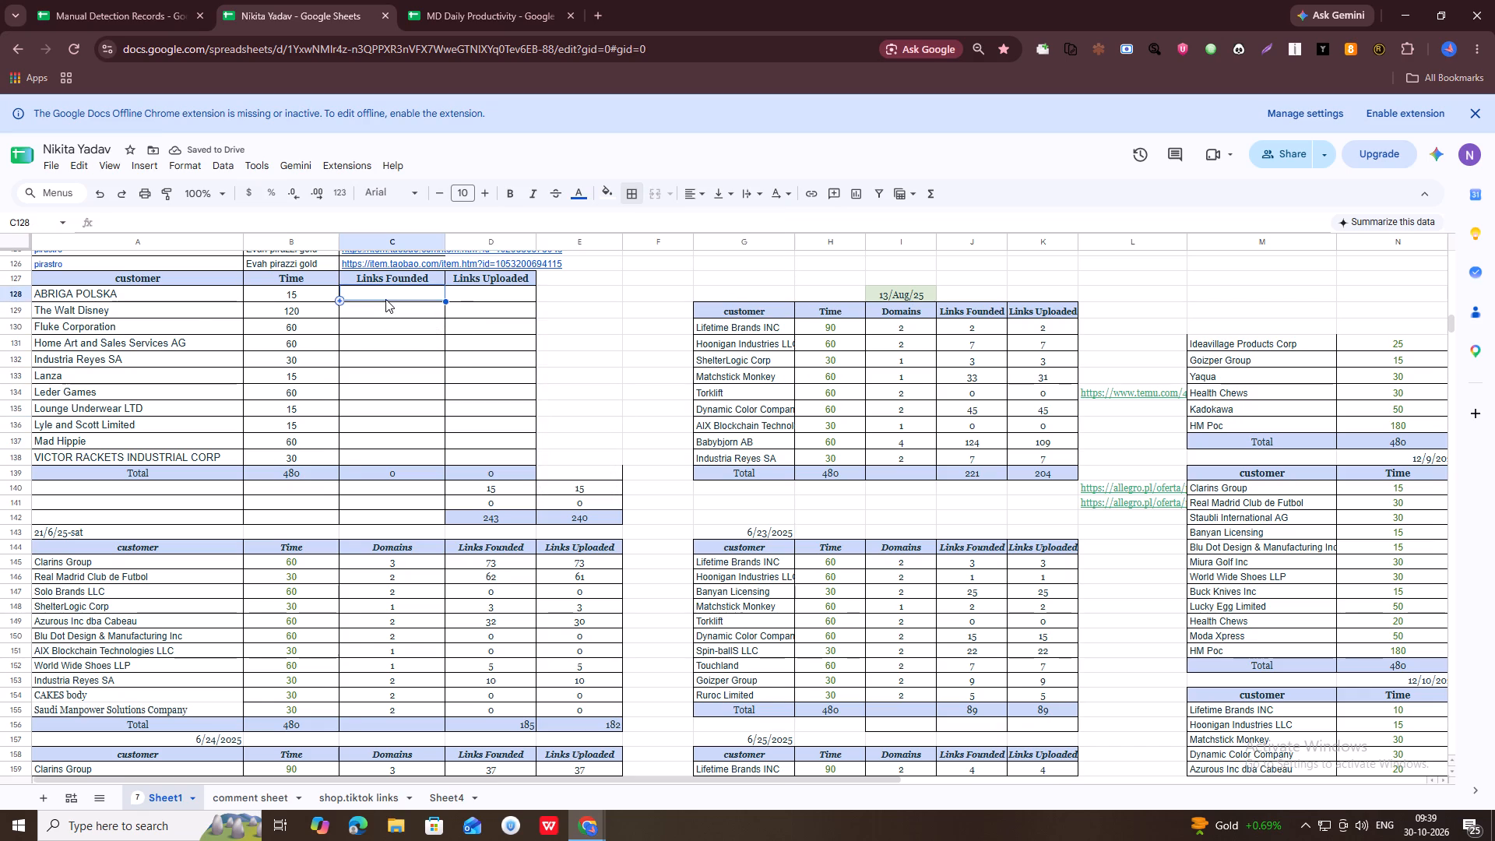
{"action": "key", "text": "0"}
{"action": "key", "text": "Right"}
{"action": "key", "text": "0"}
{"action": "key", "text": "Down"}
{"action": "key", "text": "Up"}
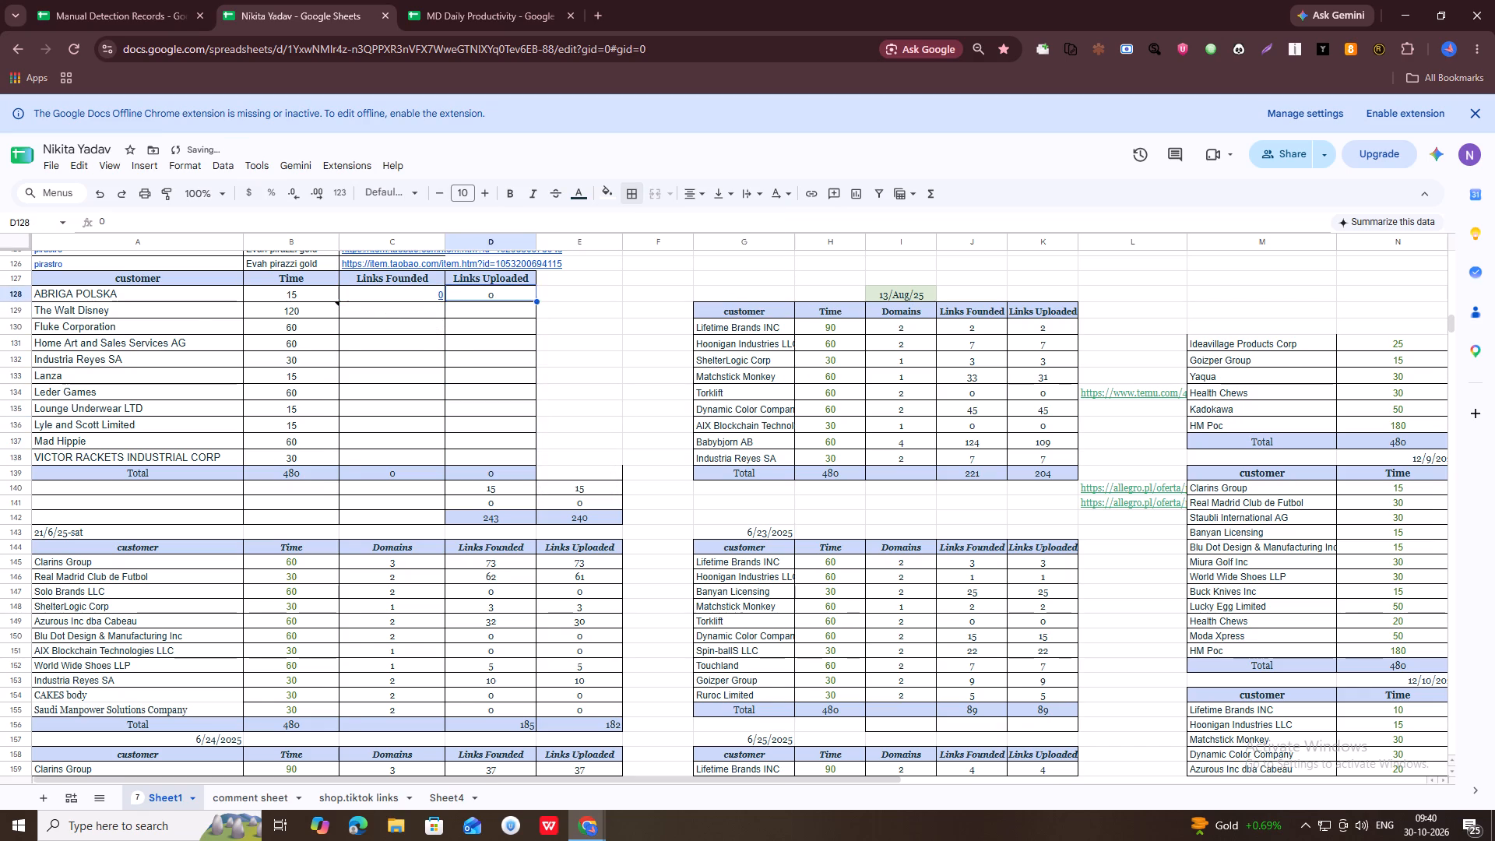
Centre-align the Links Founded and Links Uploaded cells C128:D139, including the Total row.
{"action": "key", "text": "Left"}
{"action": "key", "text": "shift+Right"}
{"action": "key", "text": "shift+Down"}
{"action": "key", "text": "shift+Down"}
{"action": "key", "text": "shift+Down"}
{"action": "key", "text": "shift+Down"}
{"action": "key", "text": "shift+Down"}
{"action": "key", "text": "shift+Down"}
{"action": "key", "text": "shift+Down"}
{"action": "key", "text": "shift+Down"}
{"action": "key", "text": "shift+Down"}
{"action": "key", "text": "shift+Down"}
{"action": "key", "text": "shift+Down"}
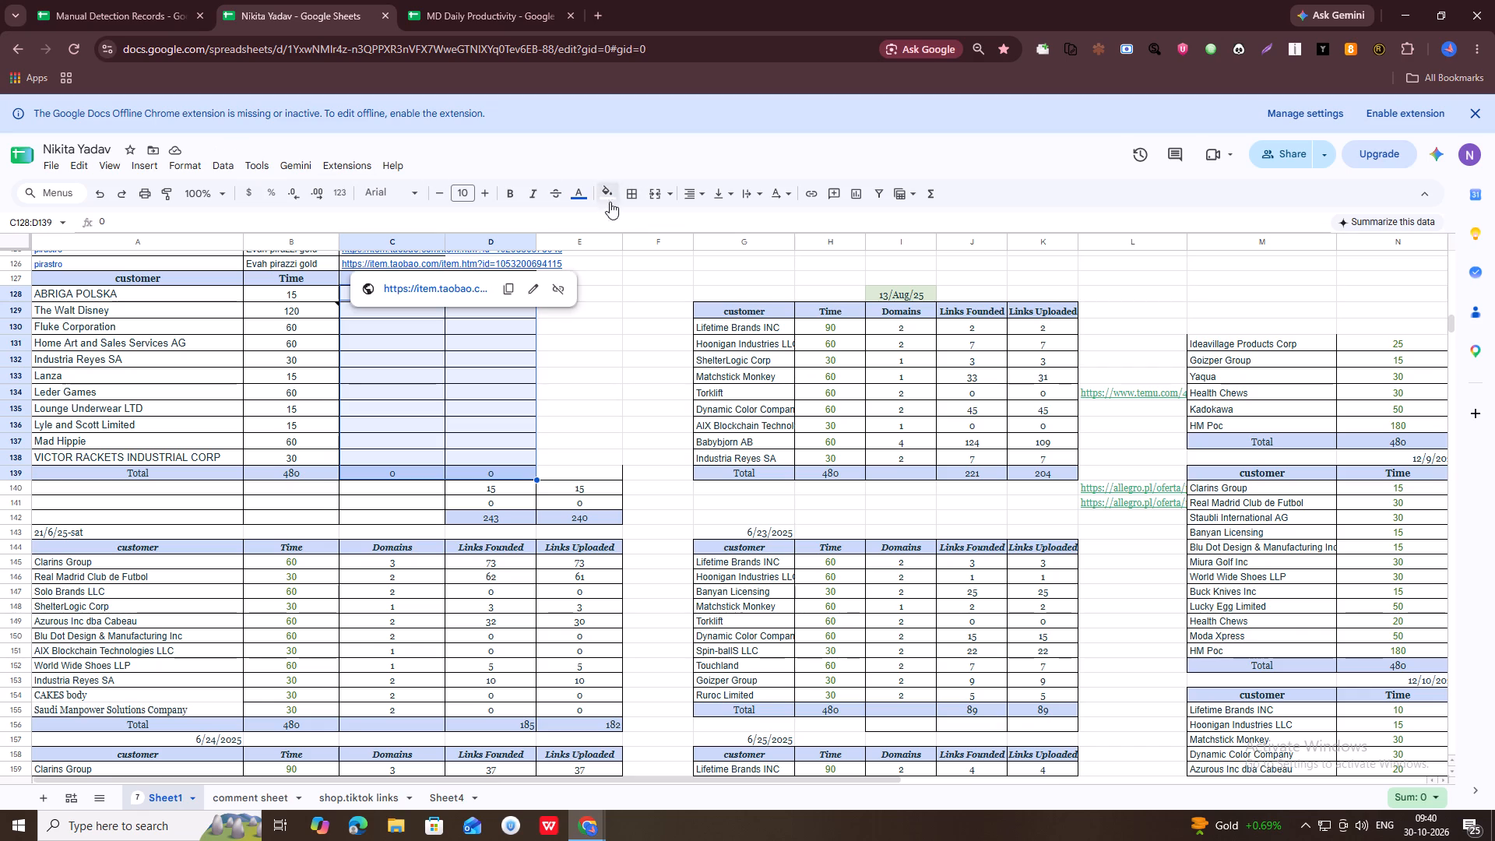
{"action": "left_click", "coordinate": [697, 195]}
{"action": "left_click", "coordinate": [711, 224]}
{"action": "left_click", "coordinate": [534, 340]}
Enter 270 in E137 and the percentage formula =D139/E137*100 in E139 beside the Total row.
{"action": "left_click", "coordinate": [566, 449]}
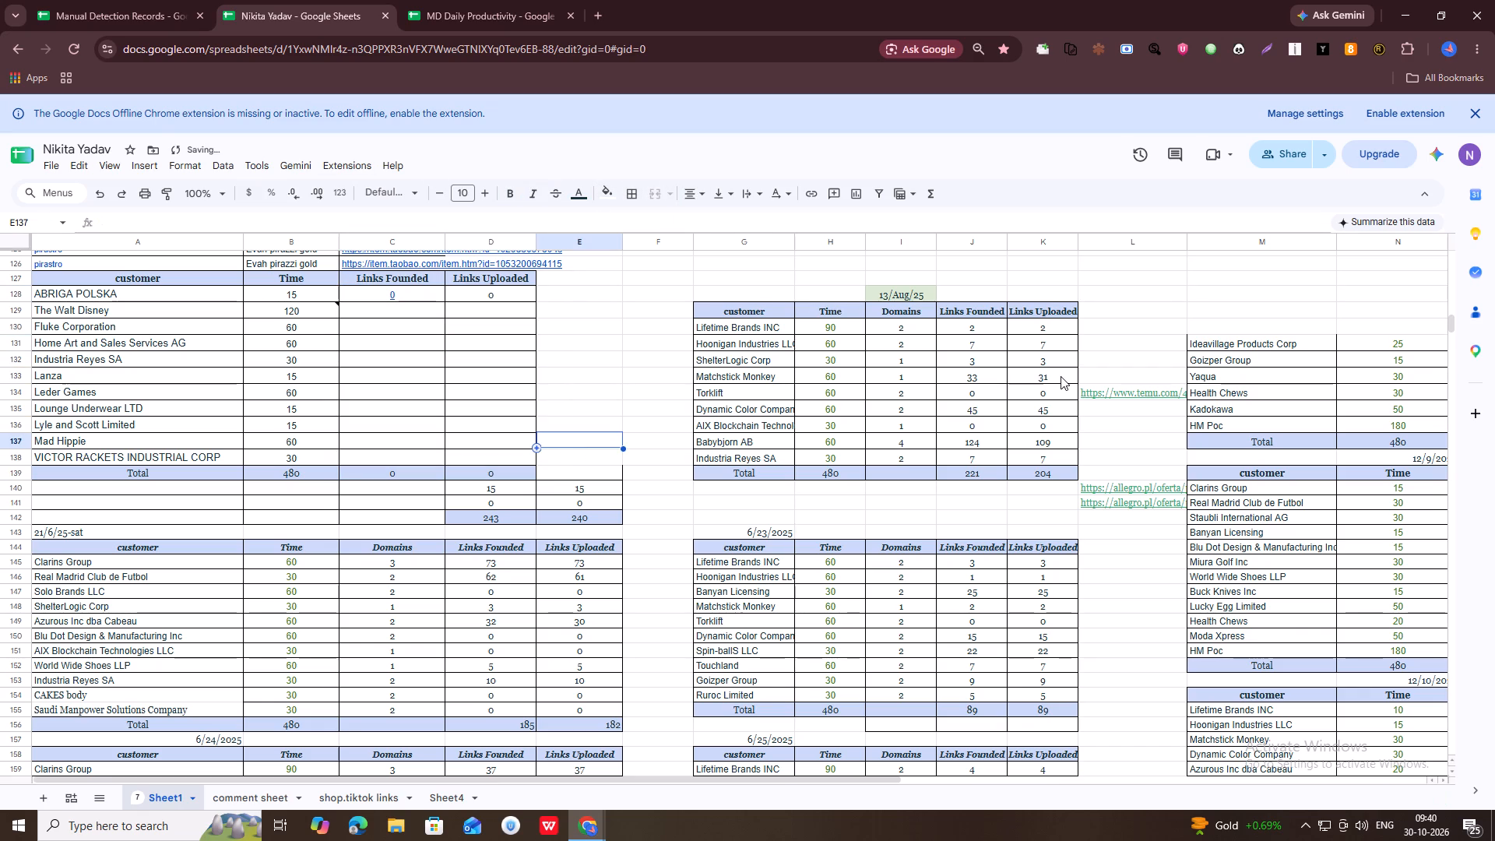
{"action": "type", "text": "270"}
{"action": "key", "text": "Down"}
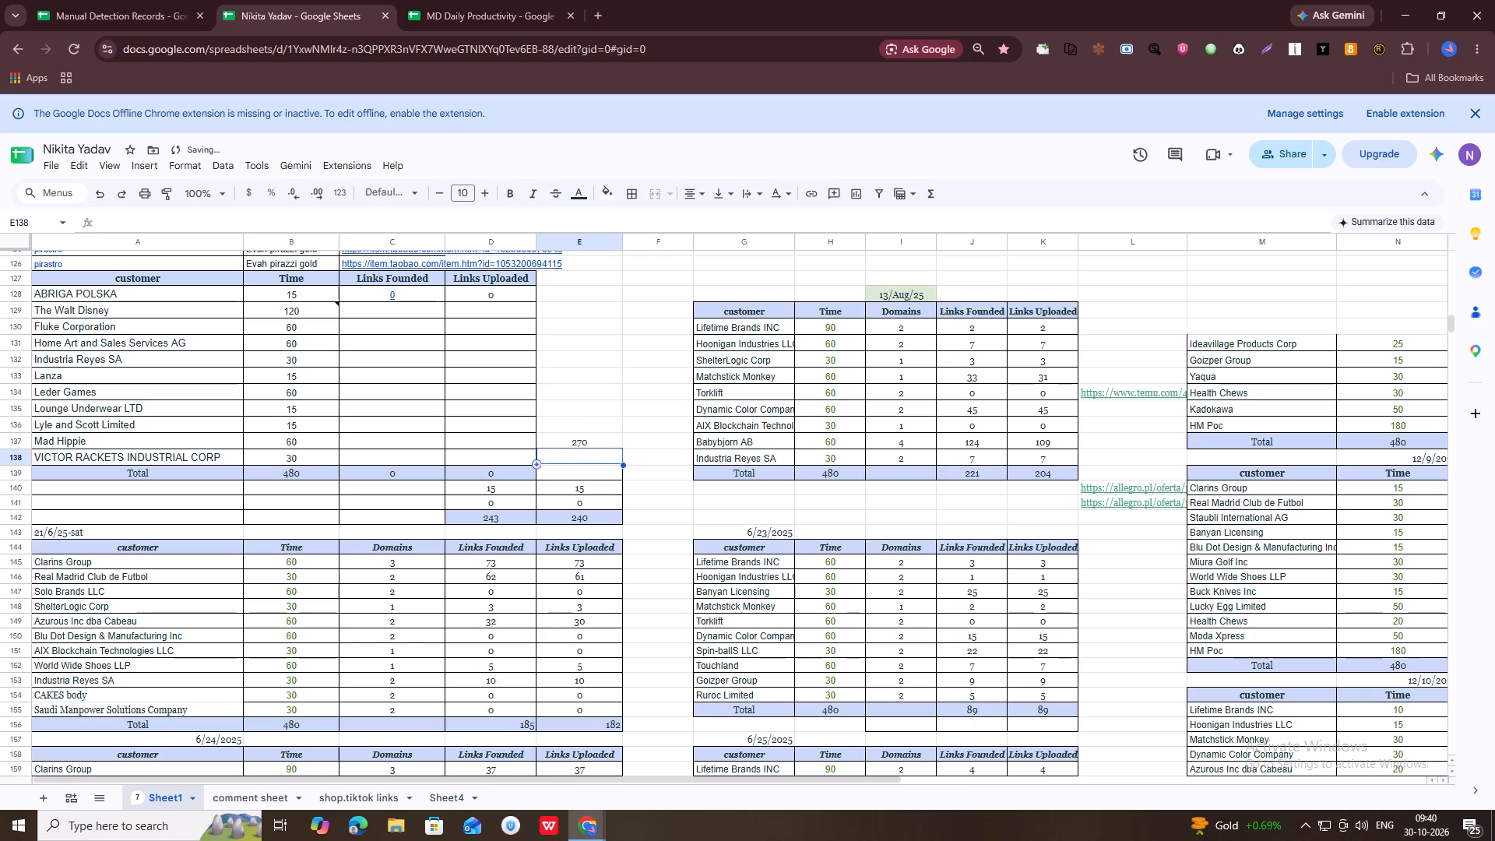
{"action": "key", "text": "Down"}
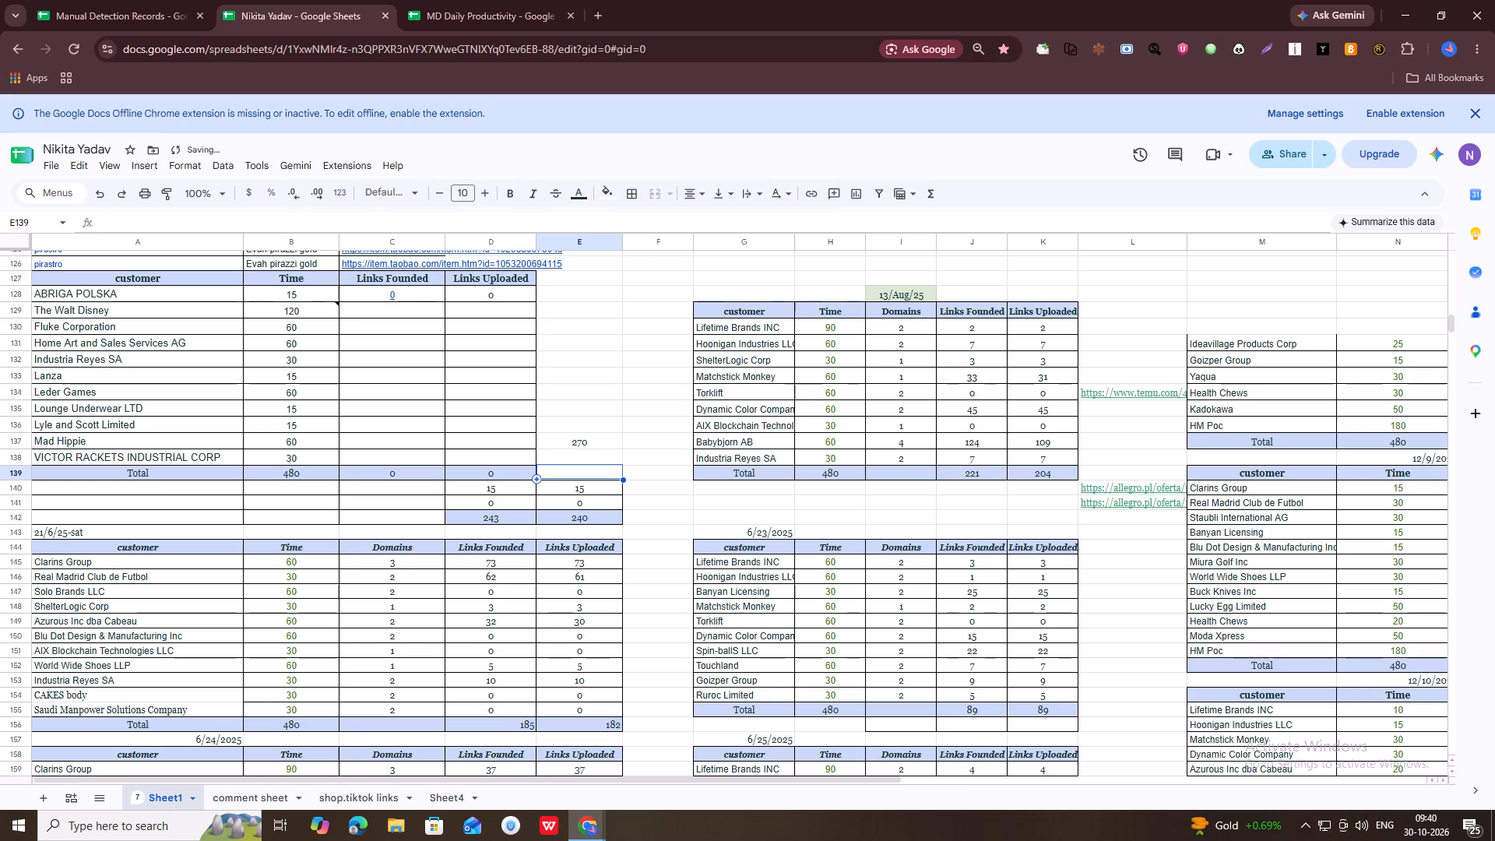
{"action": "key", "text": "equal"}
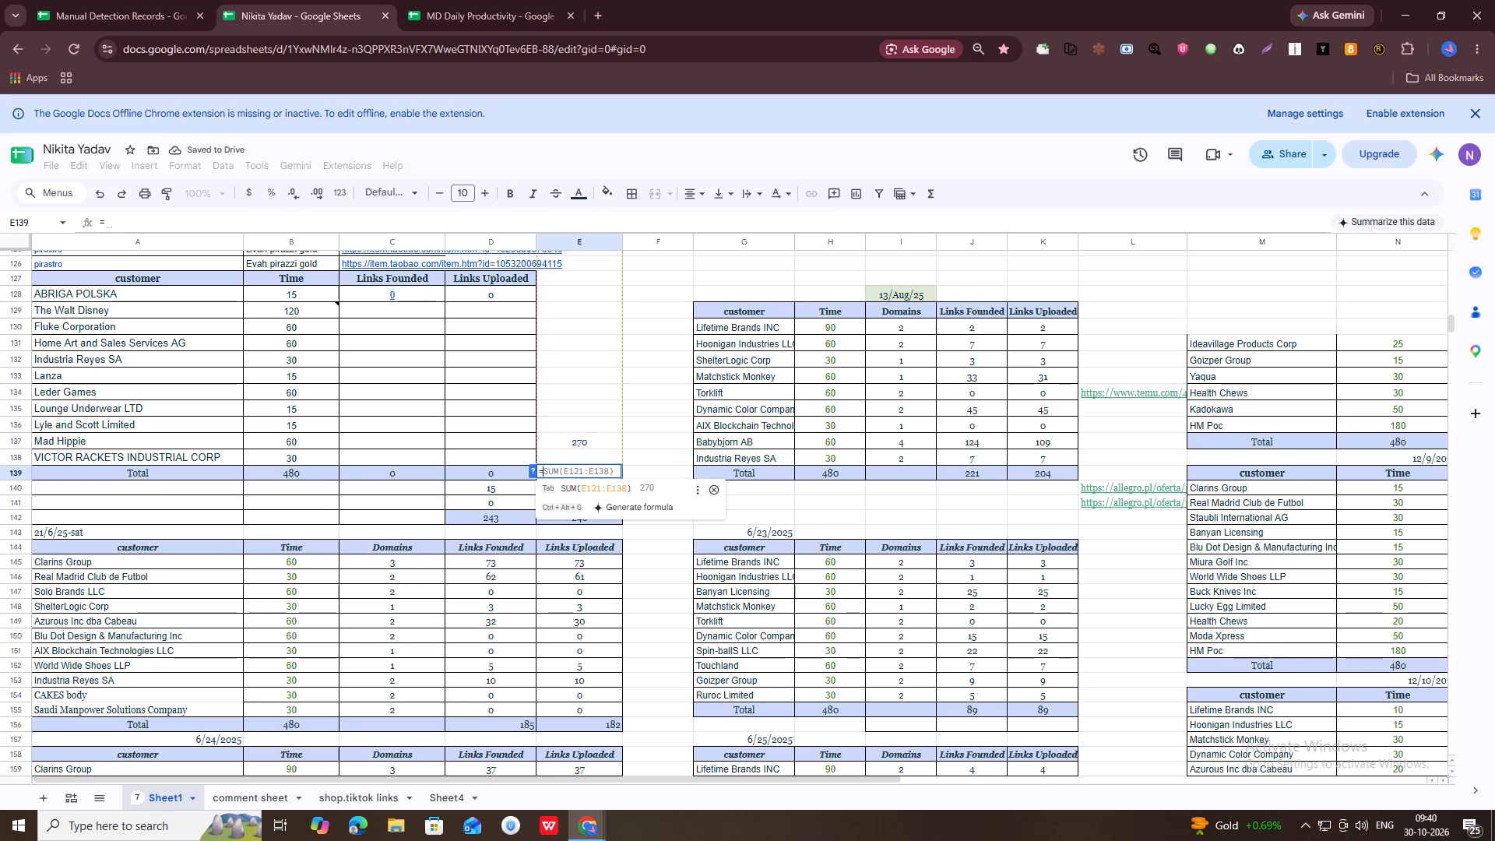
{"action": "key", "text": "Left"}
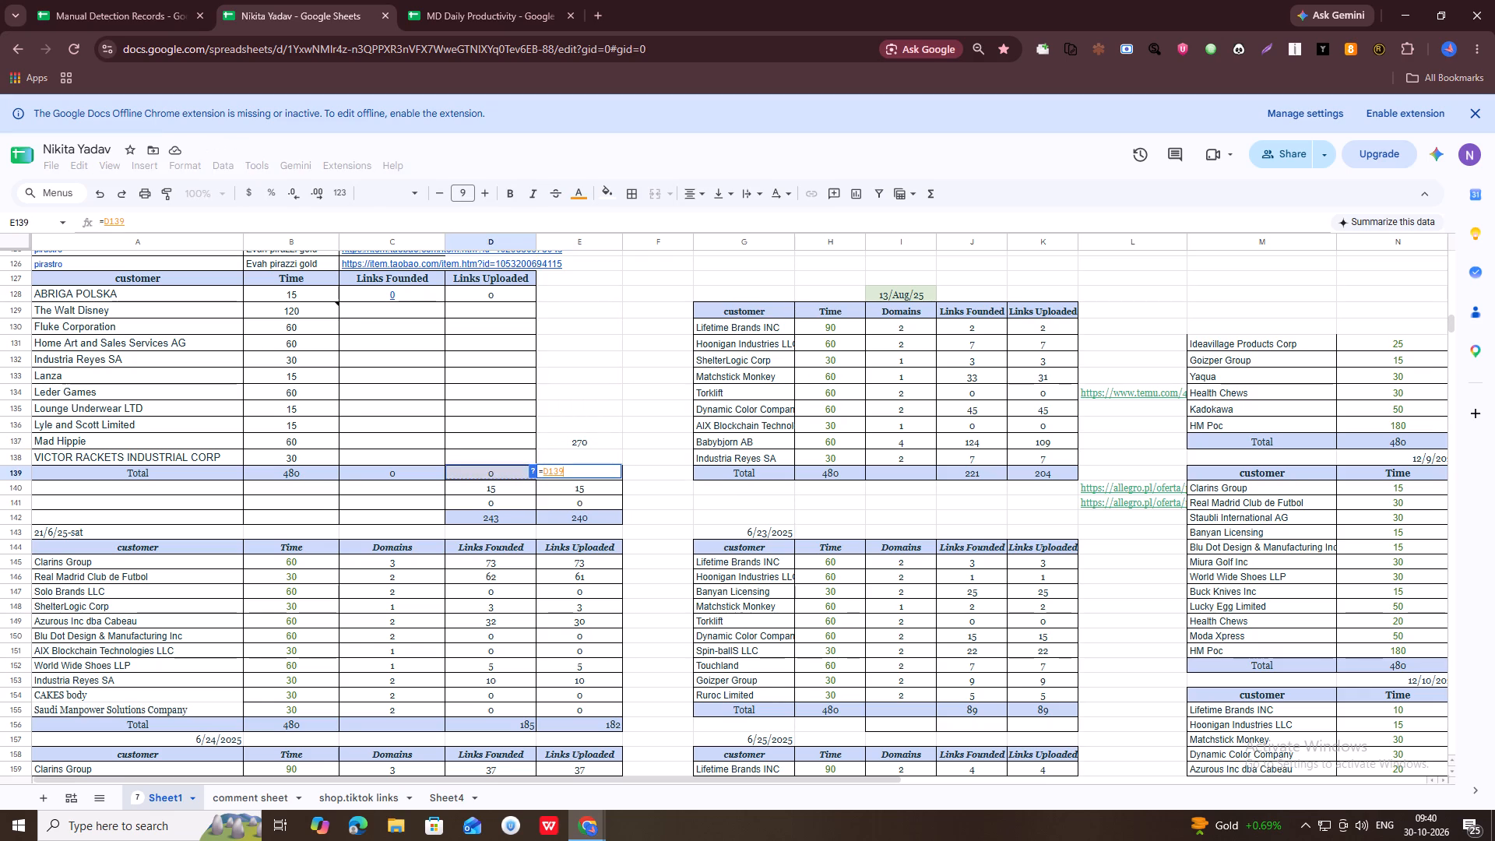
{"action": "key", "text": "slash"}
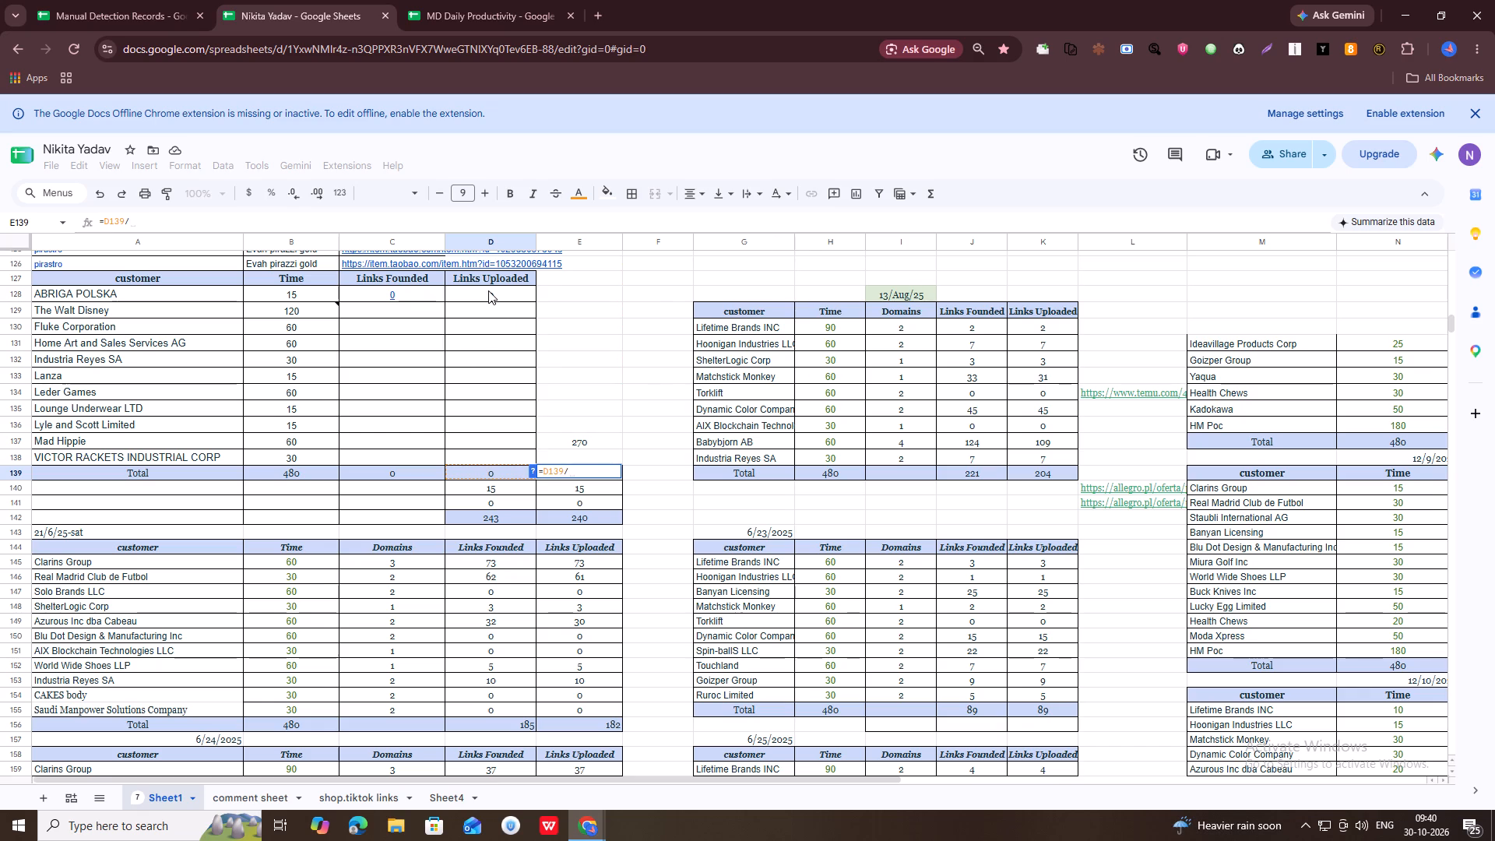
{"action": "left_click", "coordinate": [577, 441]}
{"action": "key", "text": "asterisk"}
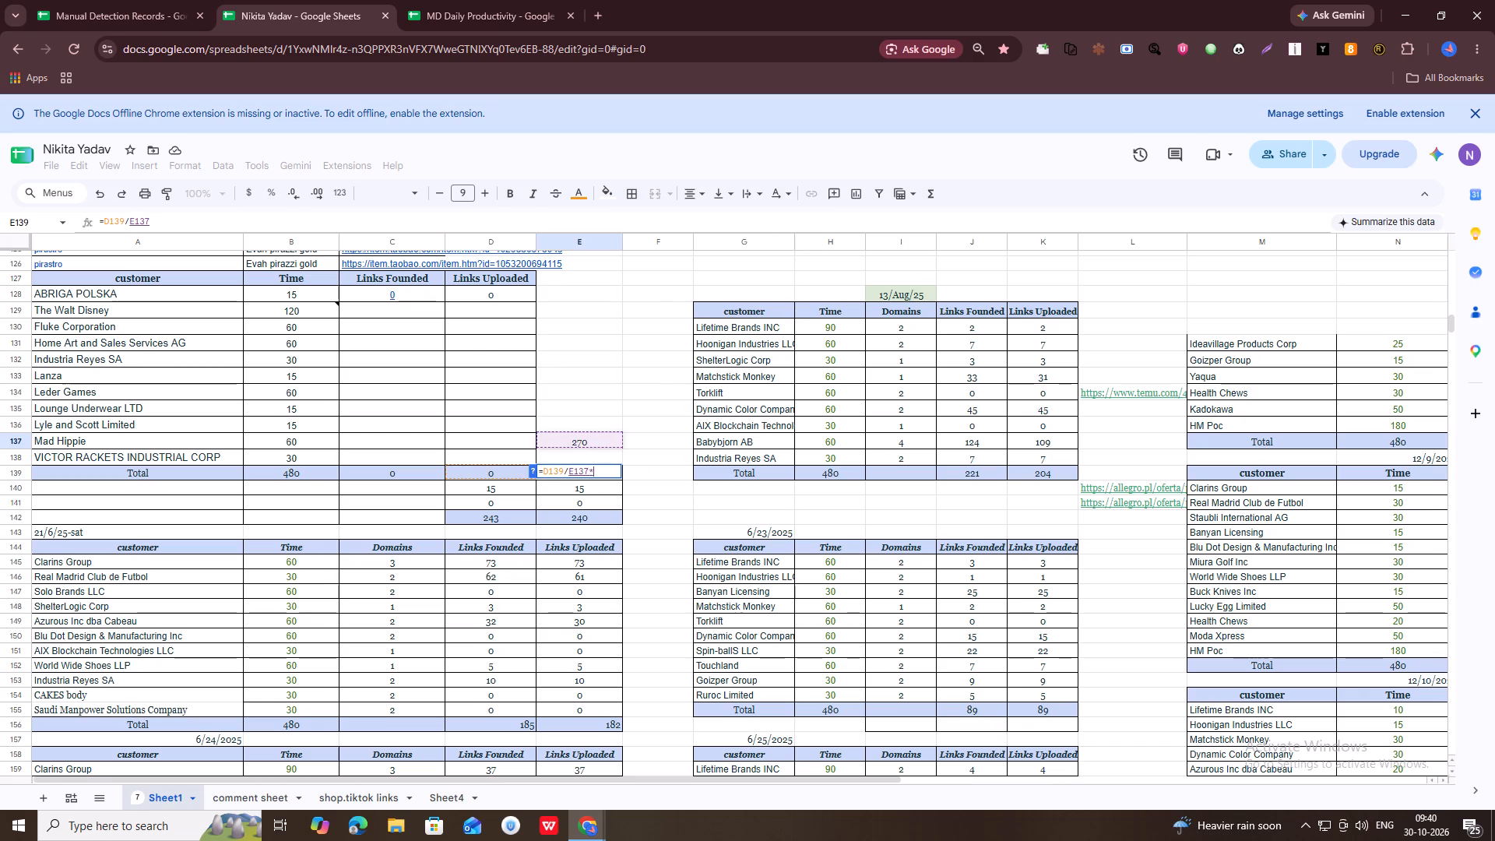
{"action": "type", "text": "100"}
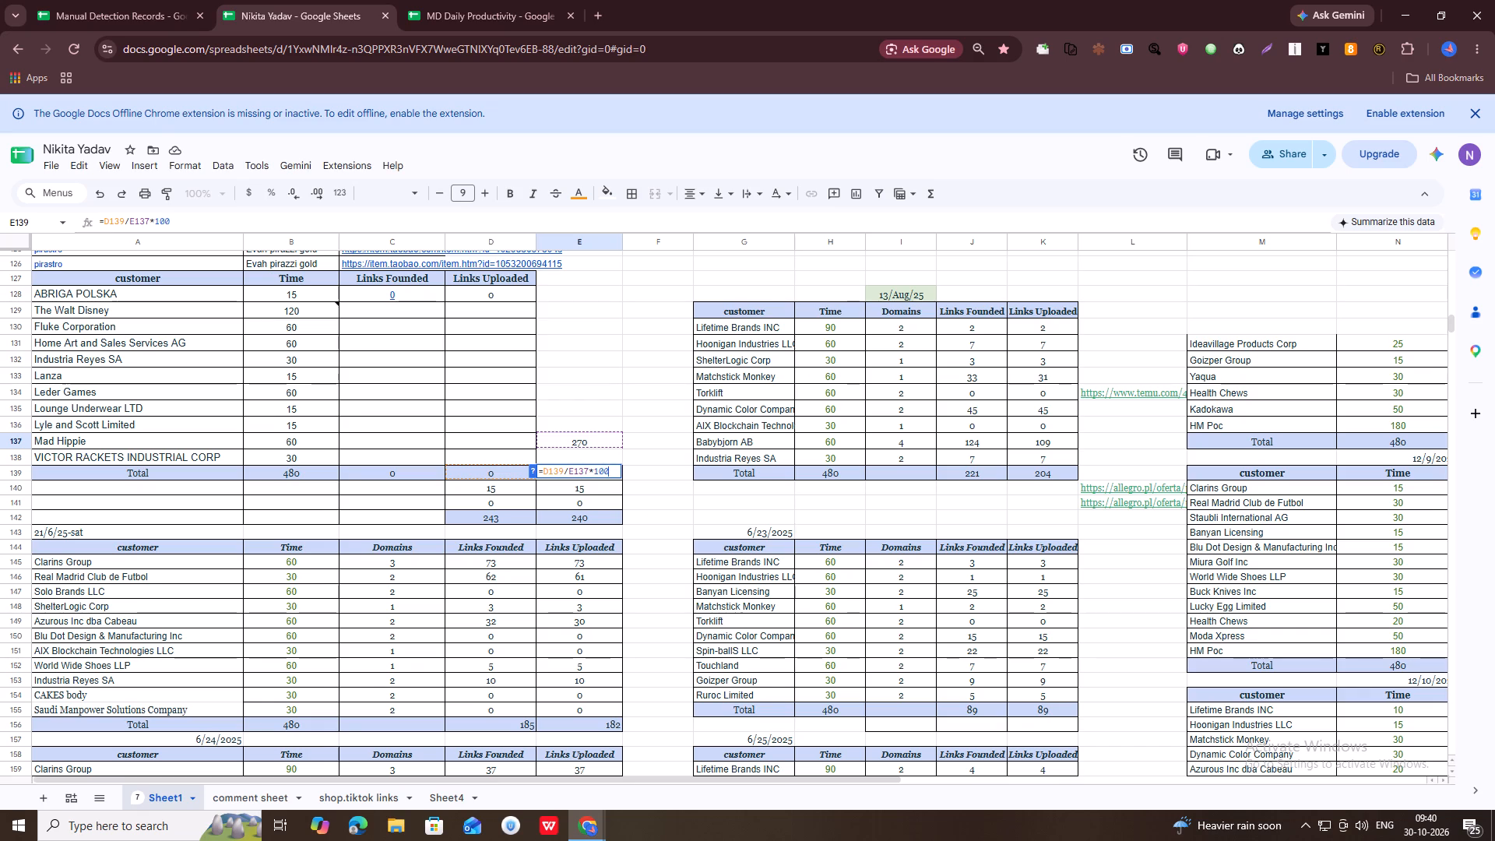
{"action": "key", "text": "Return"}
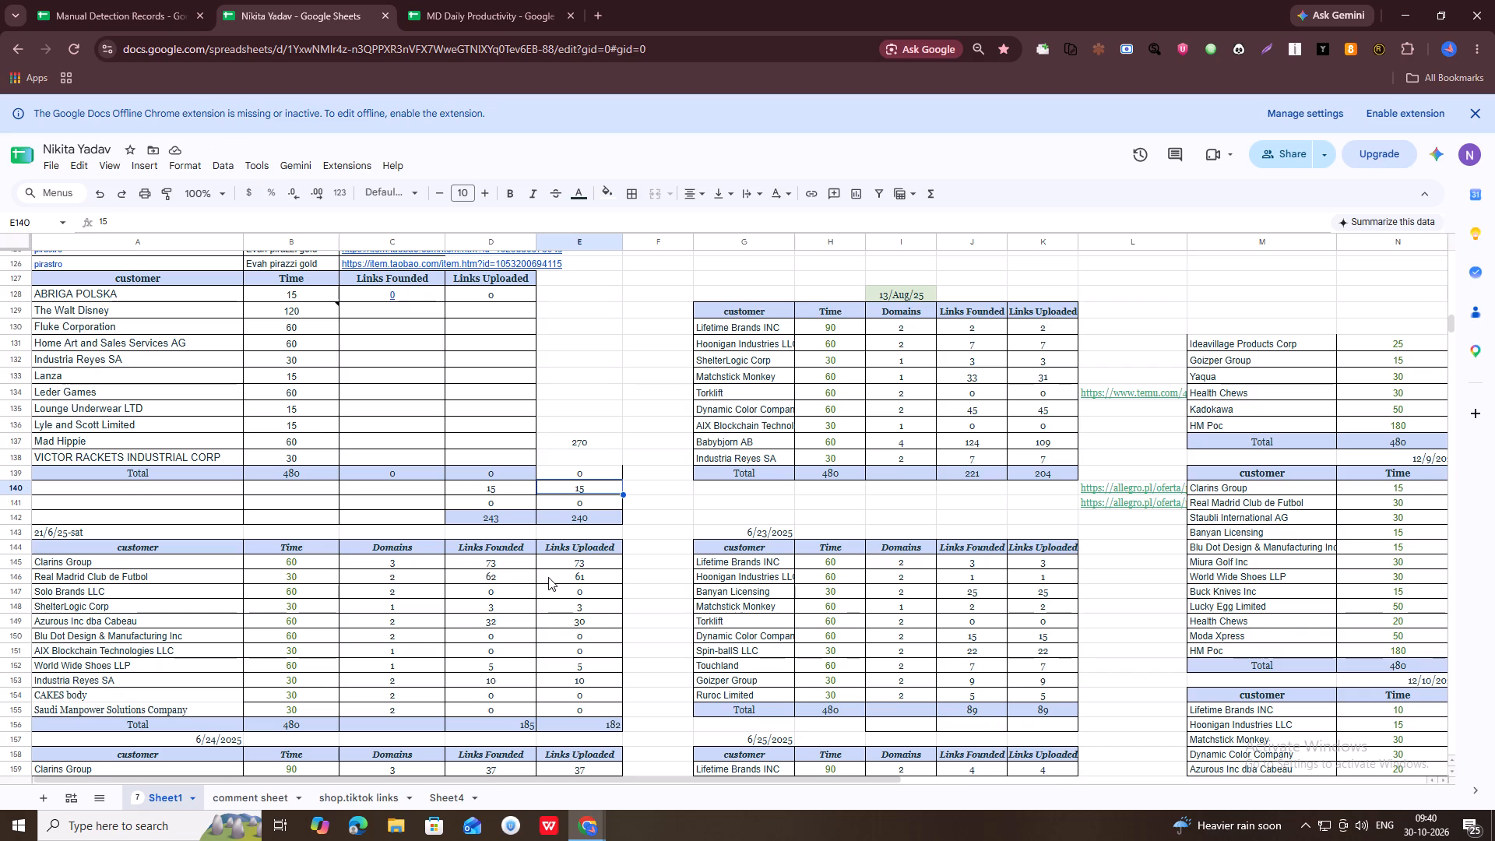
Replace the Links Uploaded total in D139 with =SUM(D128:D138).
{"action": "key", "text": "Up"}
{"action": "key", "text": "Left"}
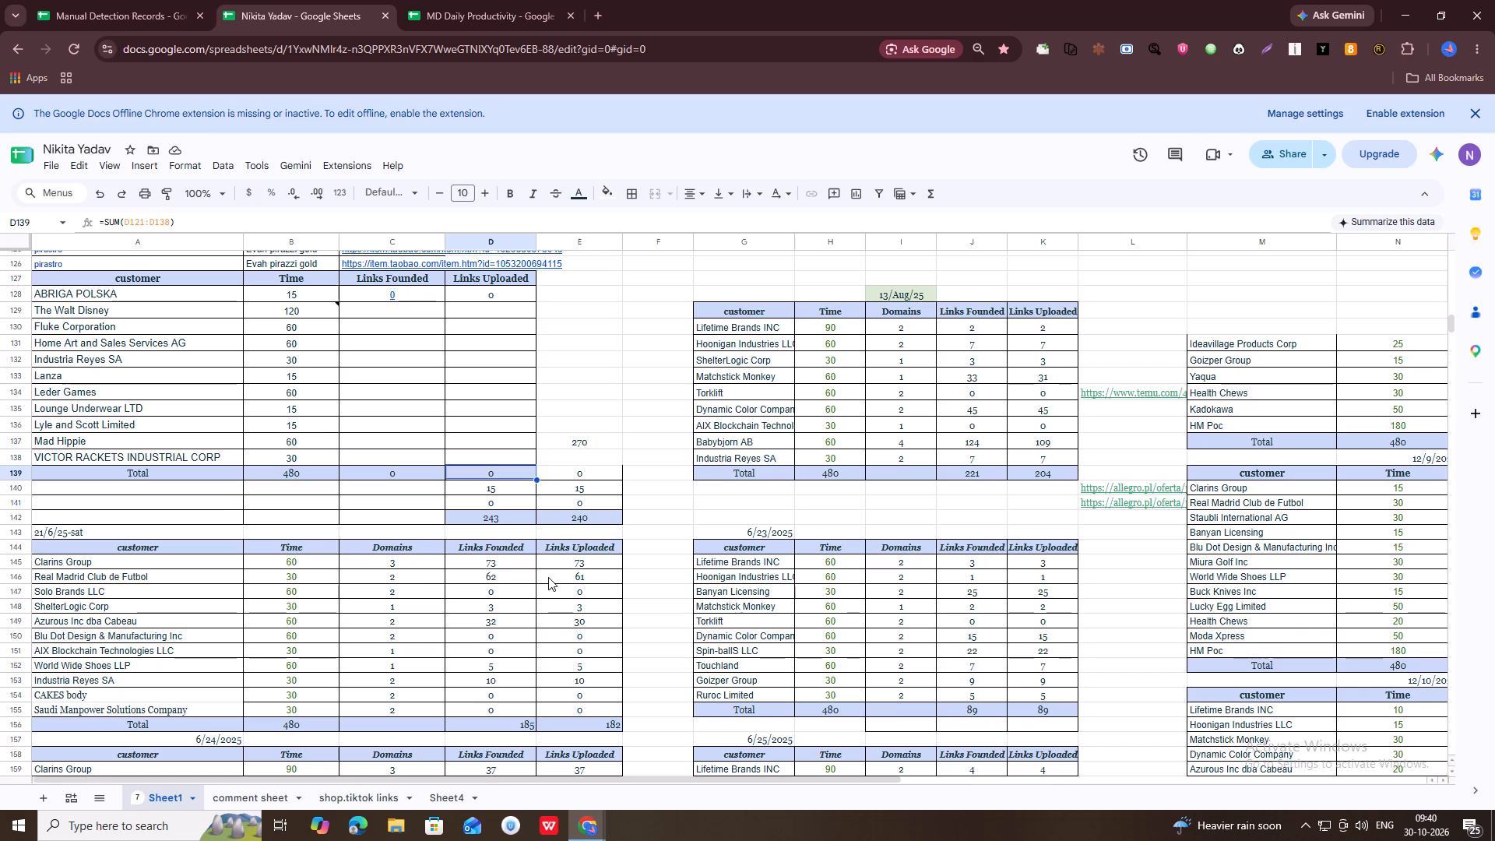
{"action": "left_click", "coordinate": [940, 194]}
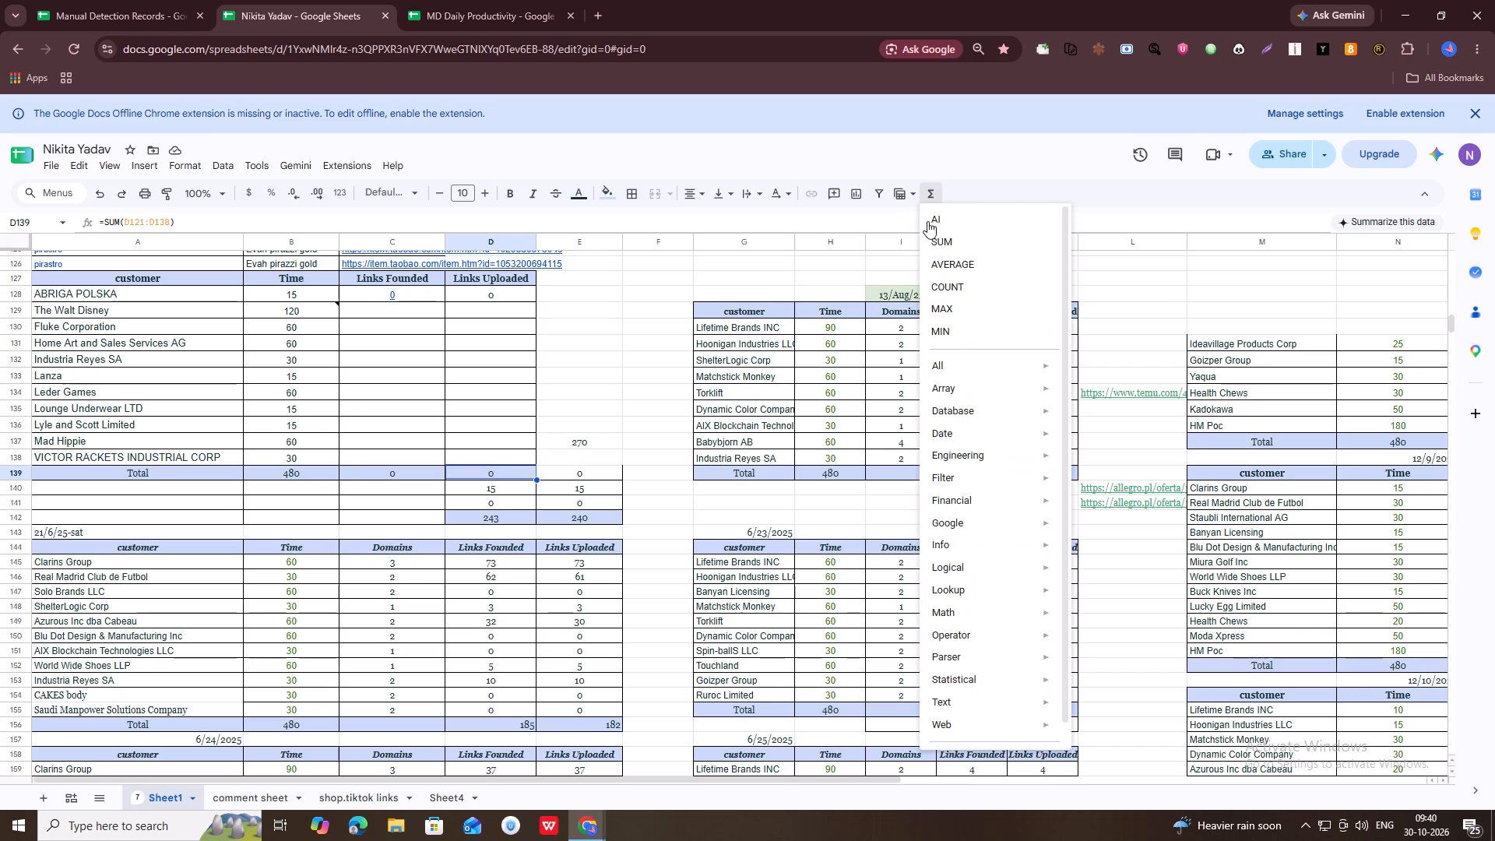
{"action": "left_click", "coordinate": [941, 233]}
{"action": "left_click_drag", "start_coordinate": [496, 294], "coordinate": [507, 399]}
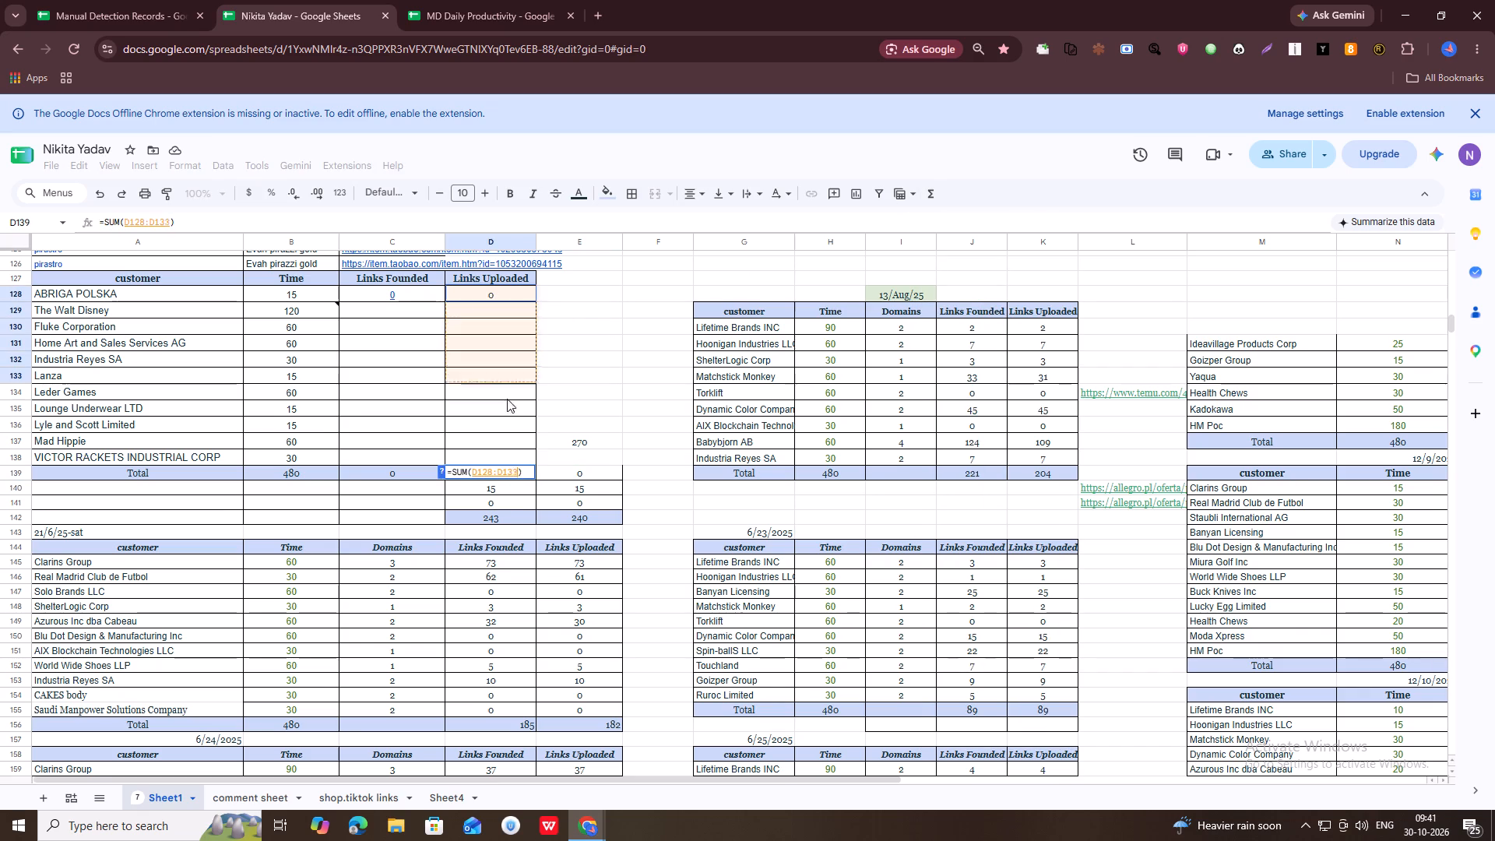
{"action": "left_click_drag", "start_coordinate": [507, 399], "coordinate": [507, 459]}
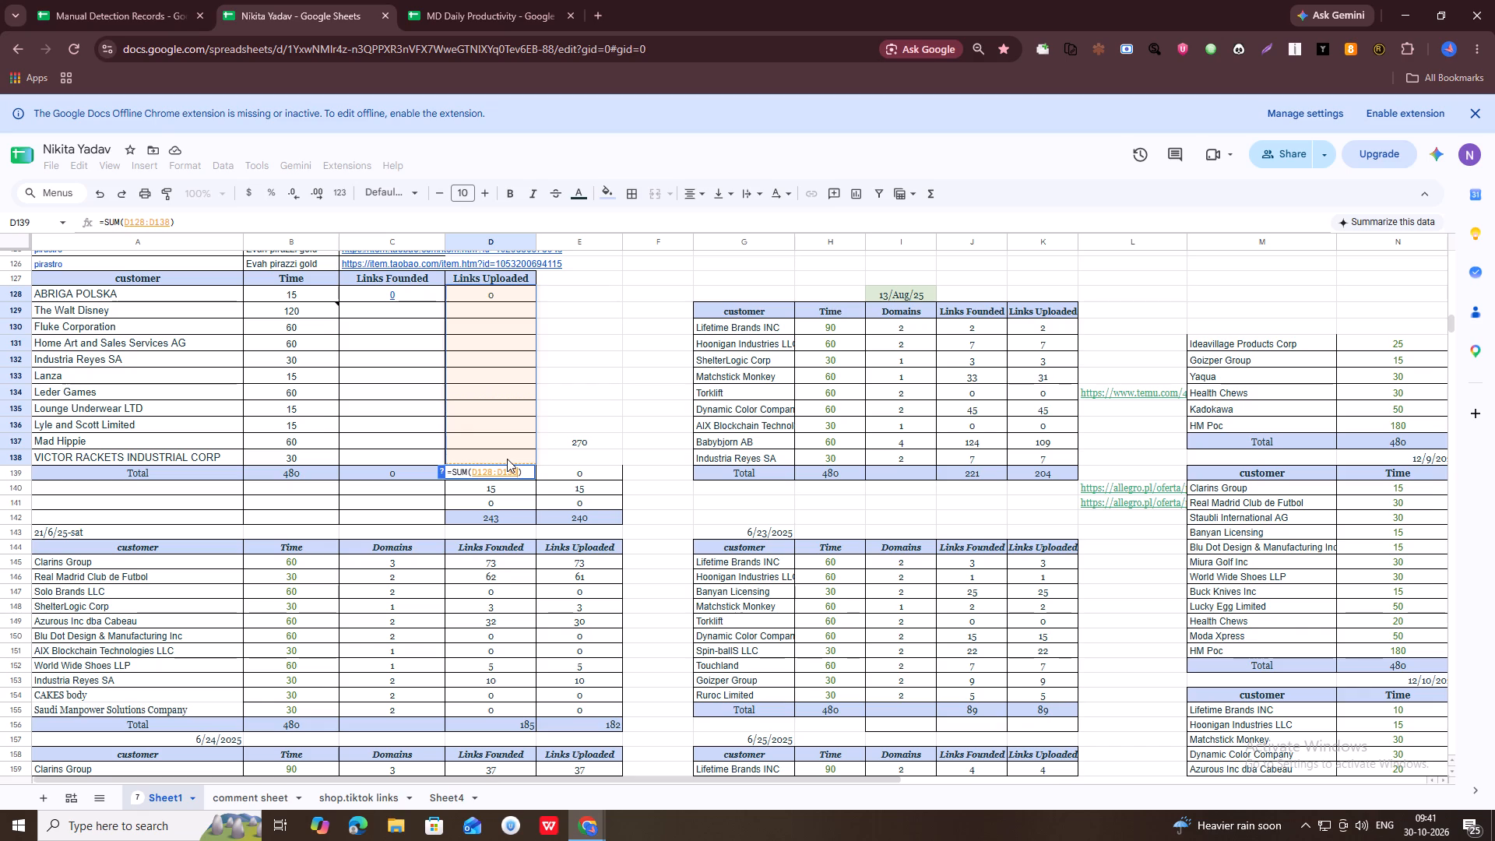
{"action": "key", "text": "Return"}
Replace the Links Founded total in C139 with =SUM(C128:C138).
{"action": "key", "text": "Up"}
{"action": "key", "text": "Left"}
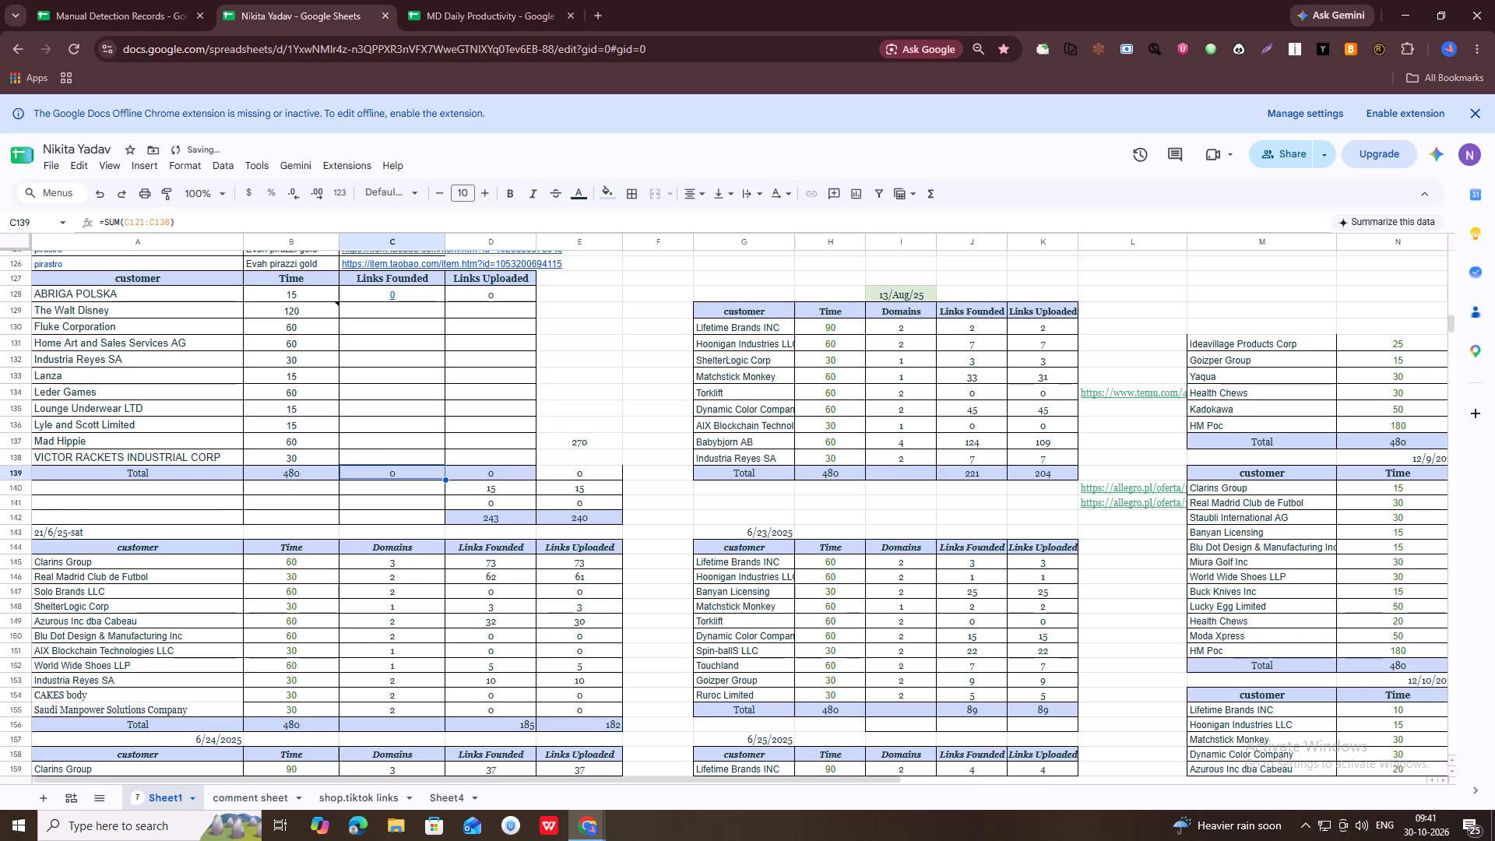
{"action": "left_click", "coordinate": [942, 195]}
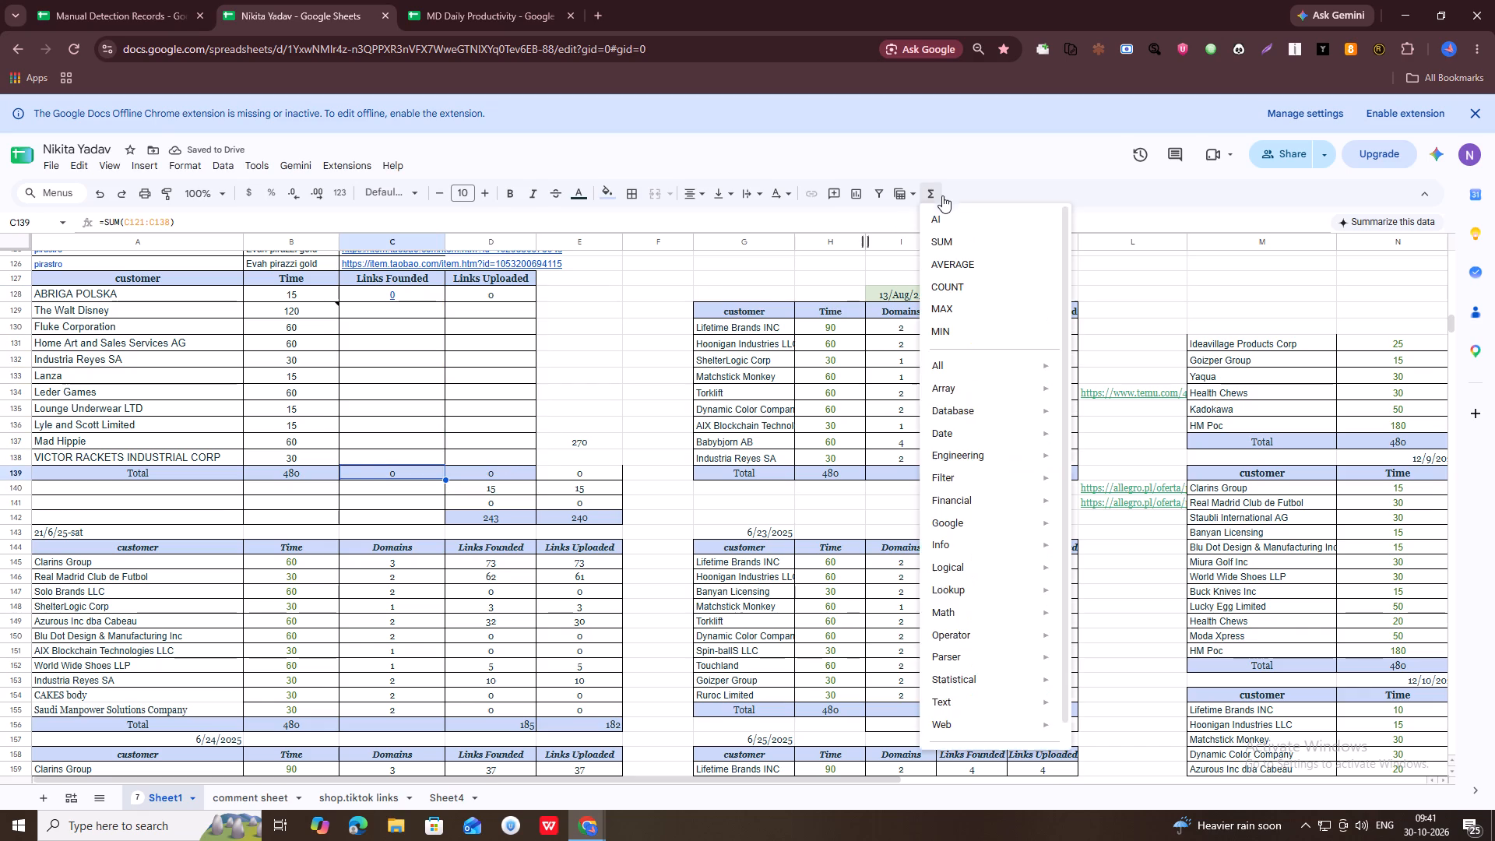
{"action": "left_click", "coordinate": [948, 235]}
{"action": "left_click_drag", "start_coordinate": [408, 294], "coordinate": [408, 435]}
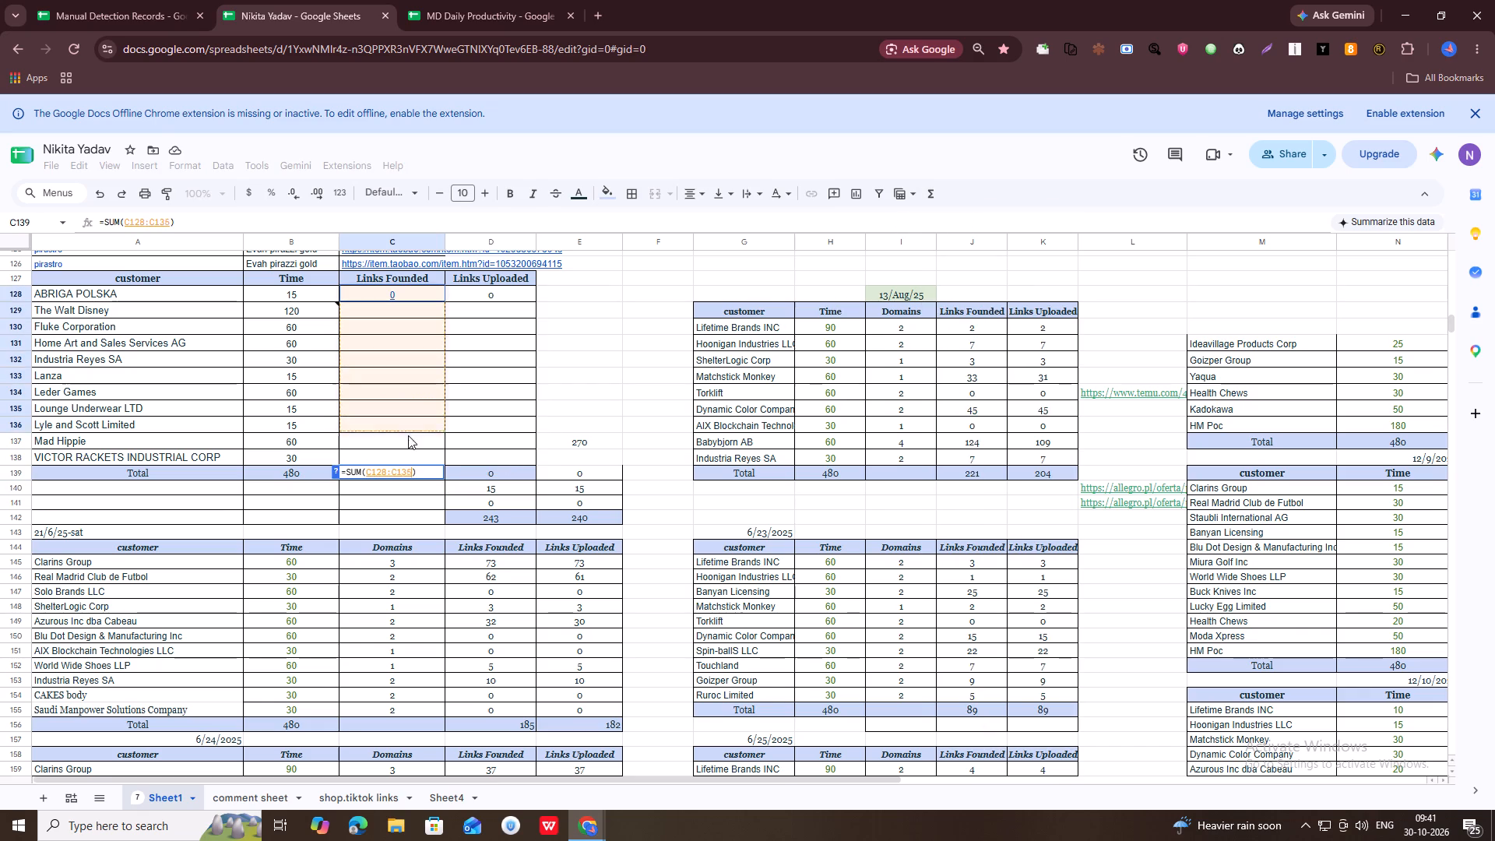
{"action": "left_click_drag", "start_coordinate": [408, 435], "coordinate": [408, 456]}
{"action": "key", "text": "Return"}
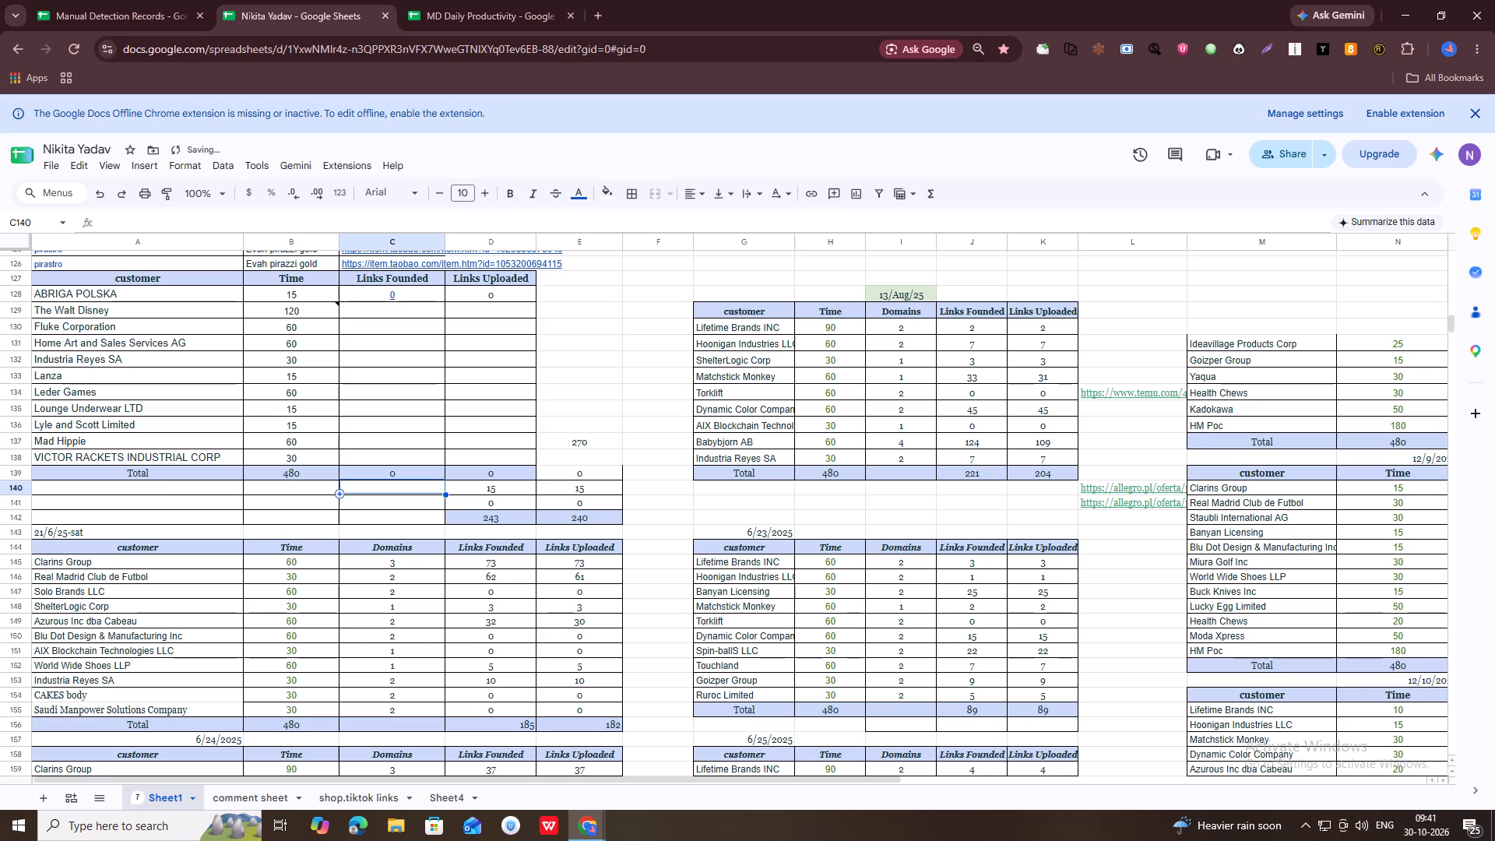
{"action": "key", "text": "Up"}
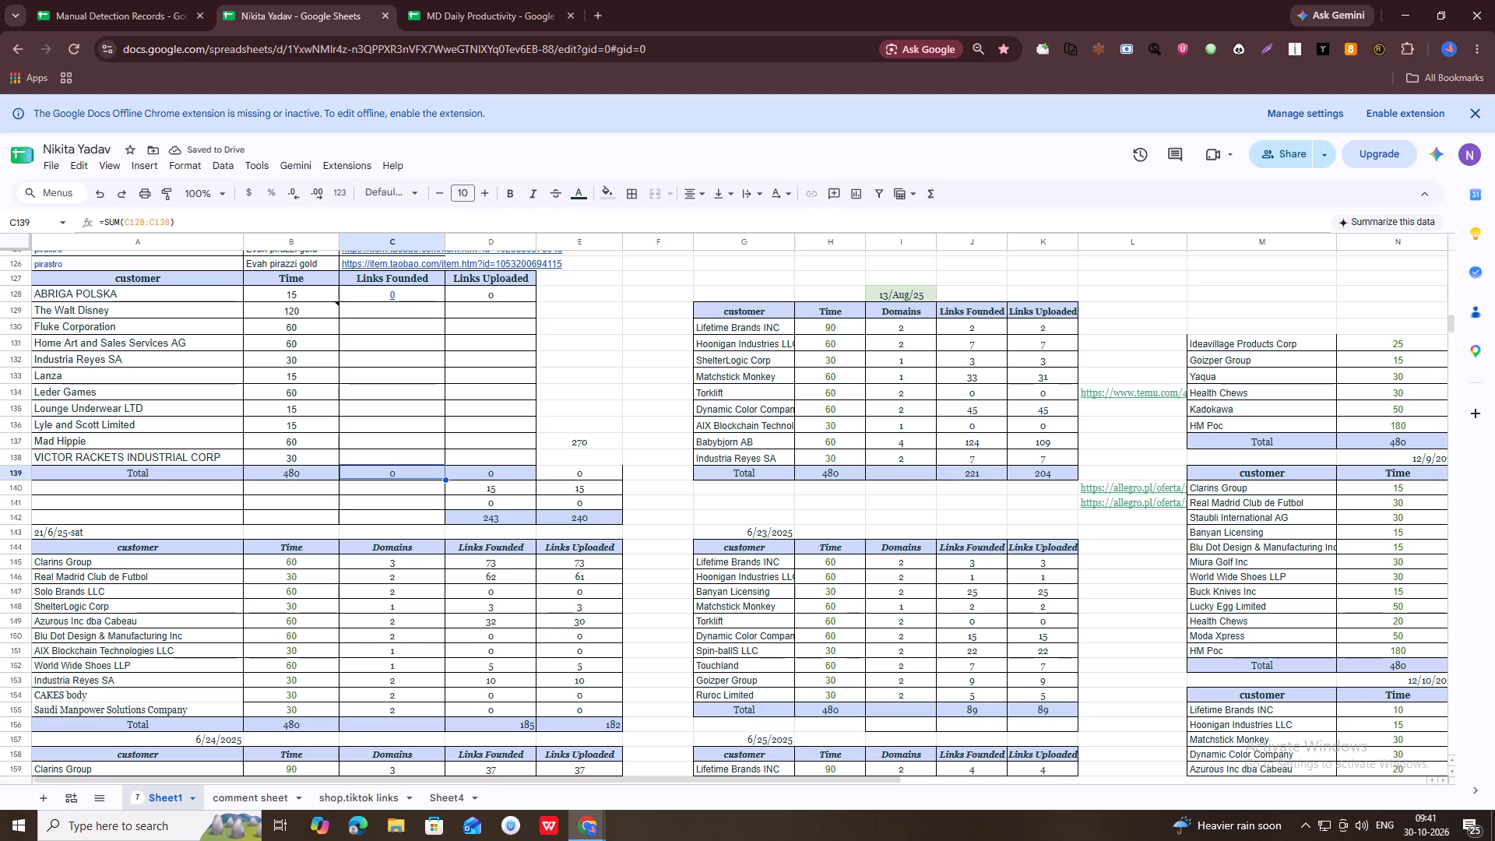